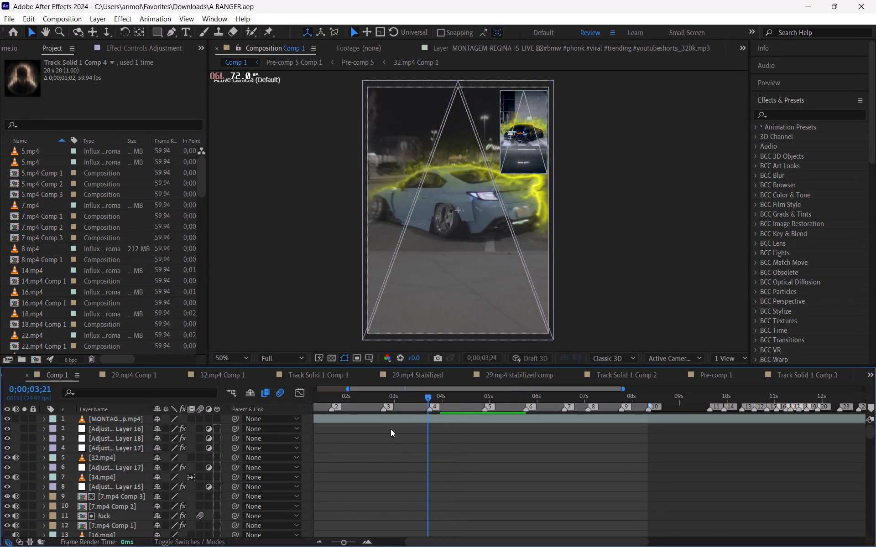
Preview Comp 1 from its beginning and return the current time to 0;00;00;00.
click(330, 442)
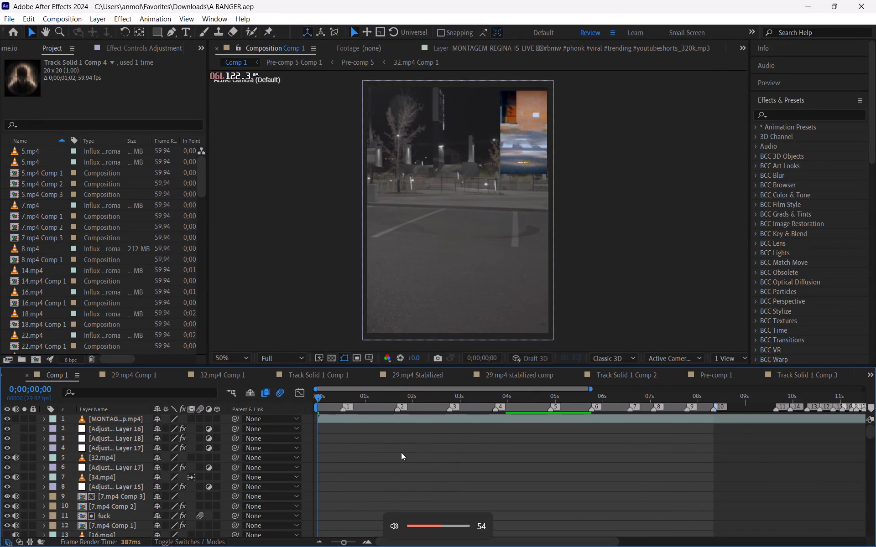
key(space)
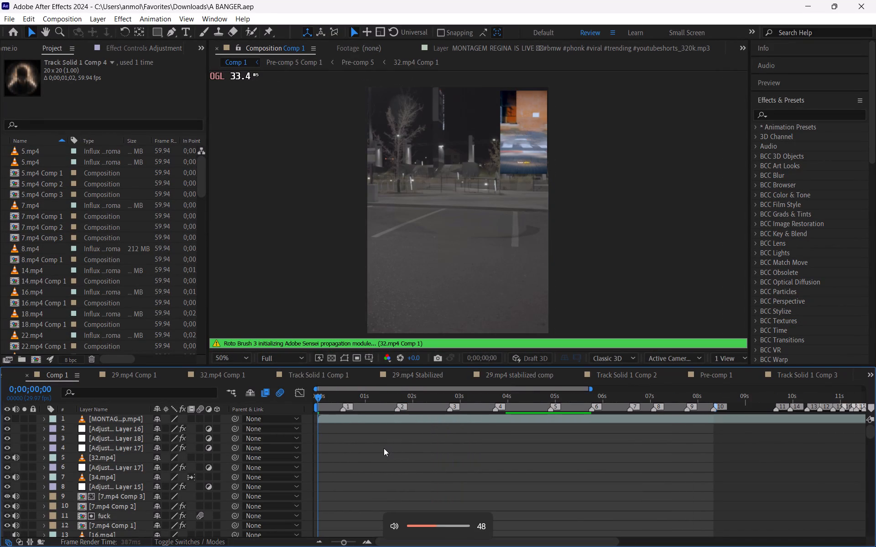
drag(327, 399, 328, 397)
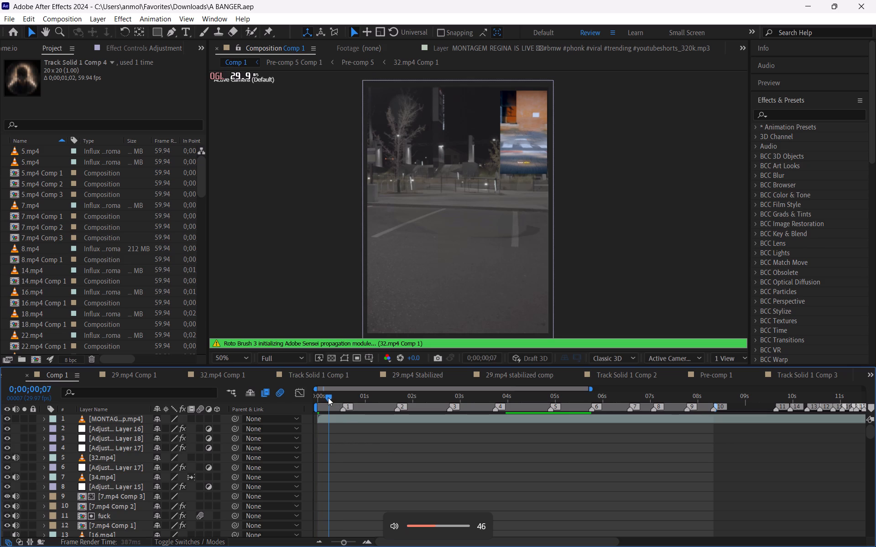
drag(328, 397, 315, 403)
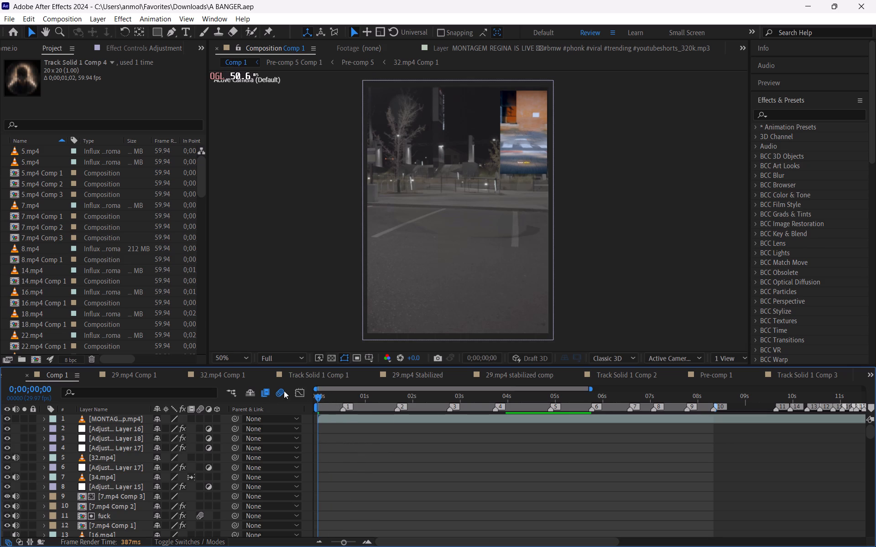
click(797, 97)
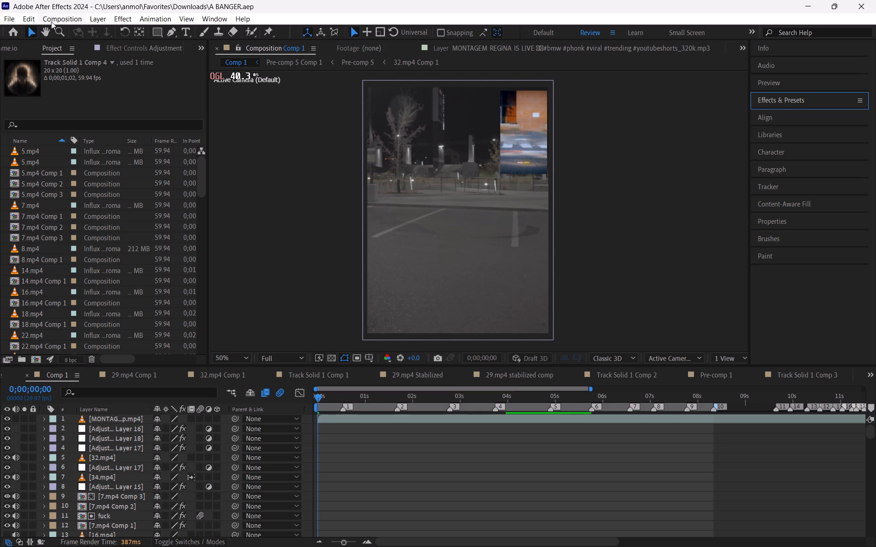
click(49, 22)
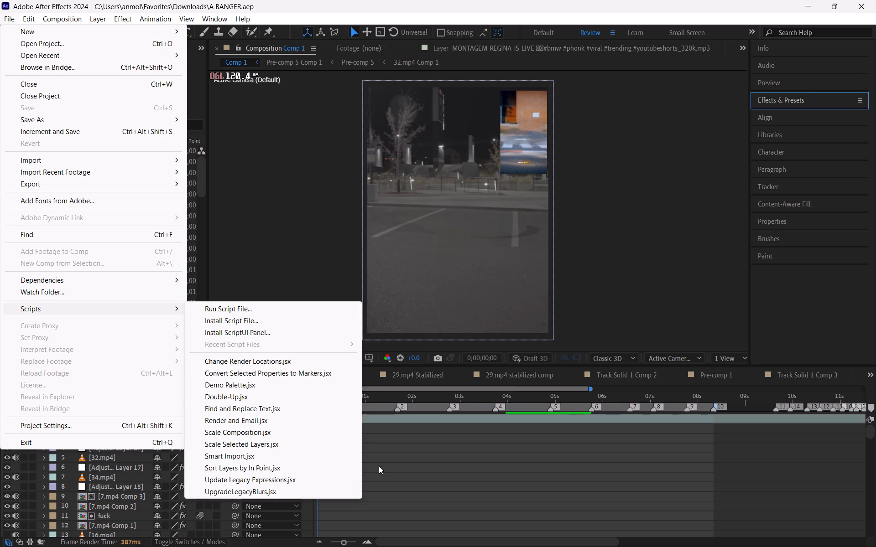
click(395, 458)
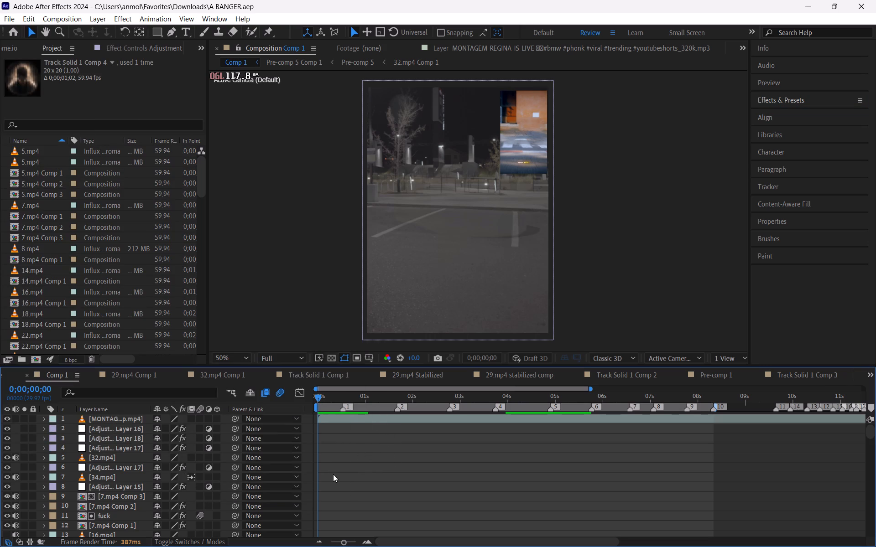
Play back the opening of Comp 1 from 0;00;00;00, replaying it, and stop at 0;00;01;29 to examine the glowing car shot.
key(space)
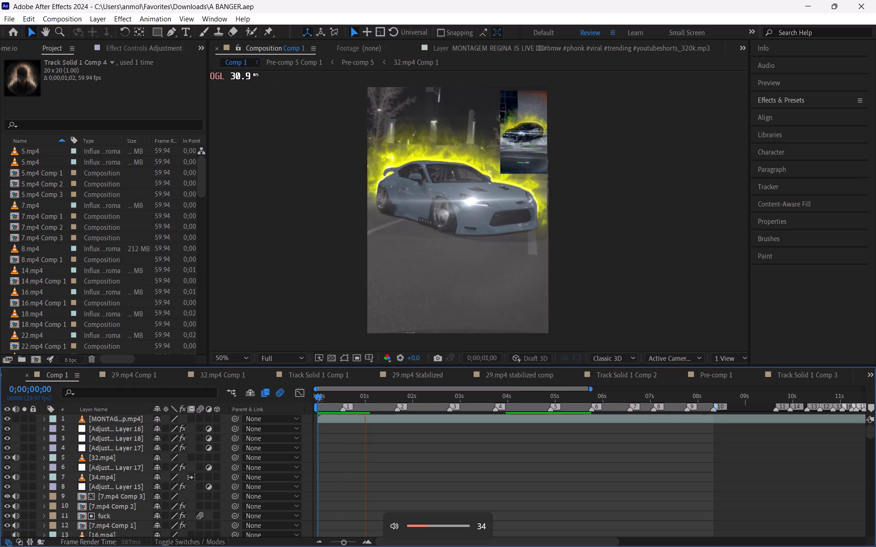
click(316, 396)
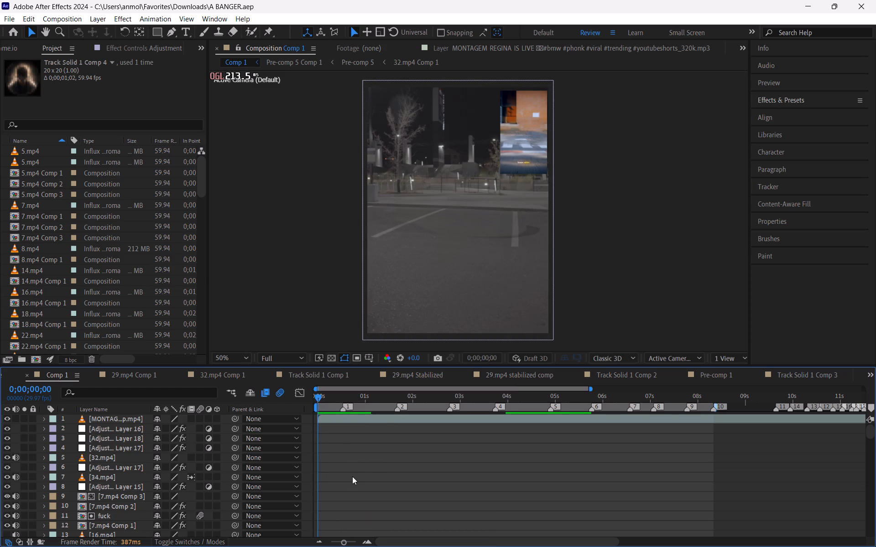
key(space)
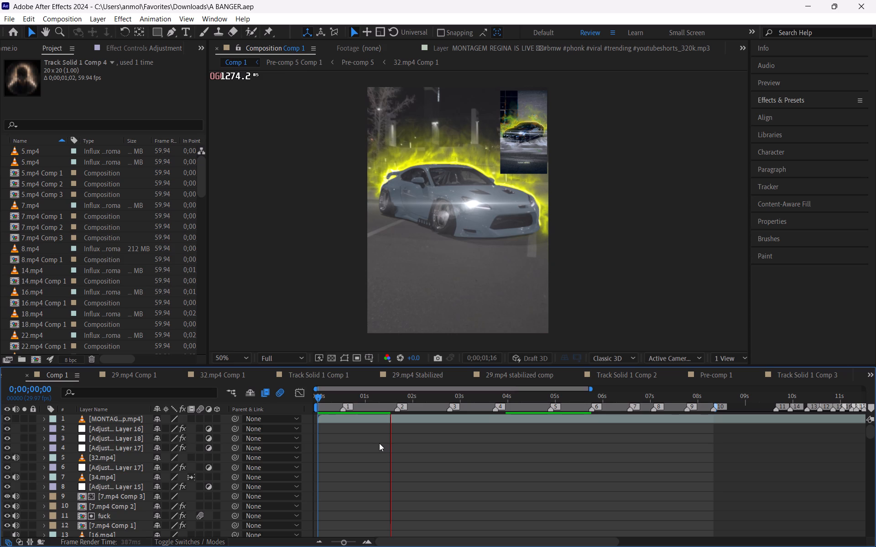
click(318, 397)
key(space)
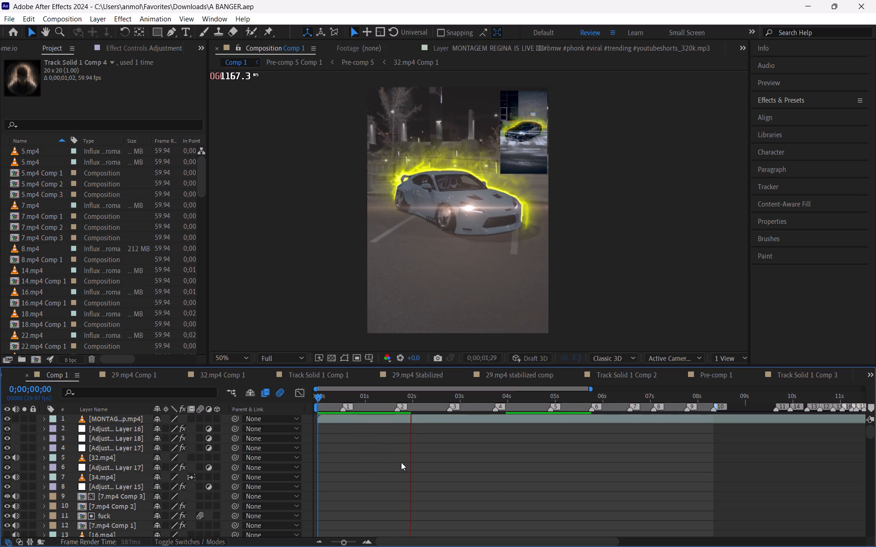
click(412, 395)
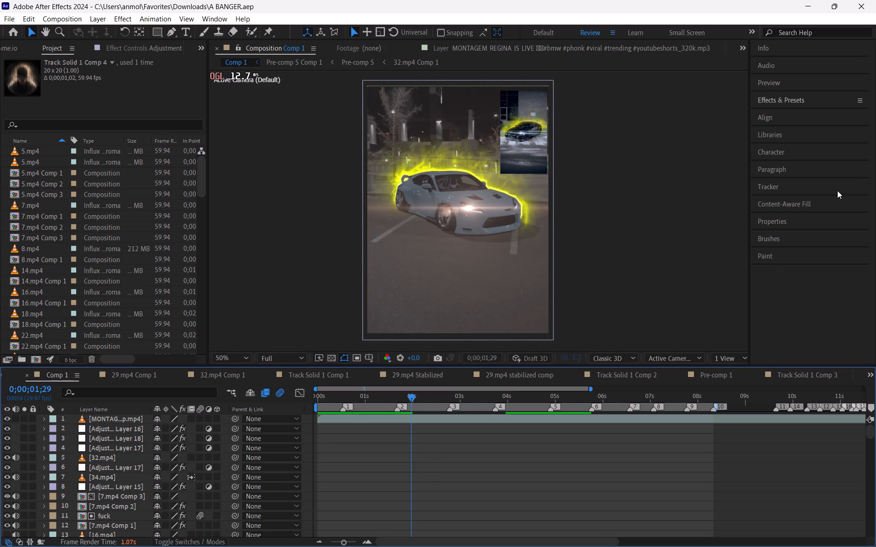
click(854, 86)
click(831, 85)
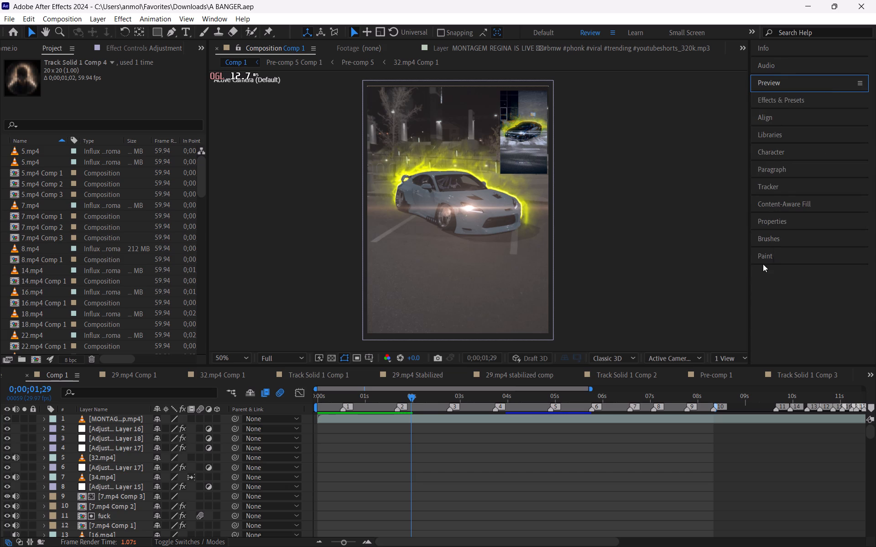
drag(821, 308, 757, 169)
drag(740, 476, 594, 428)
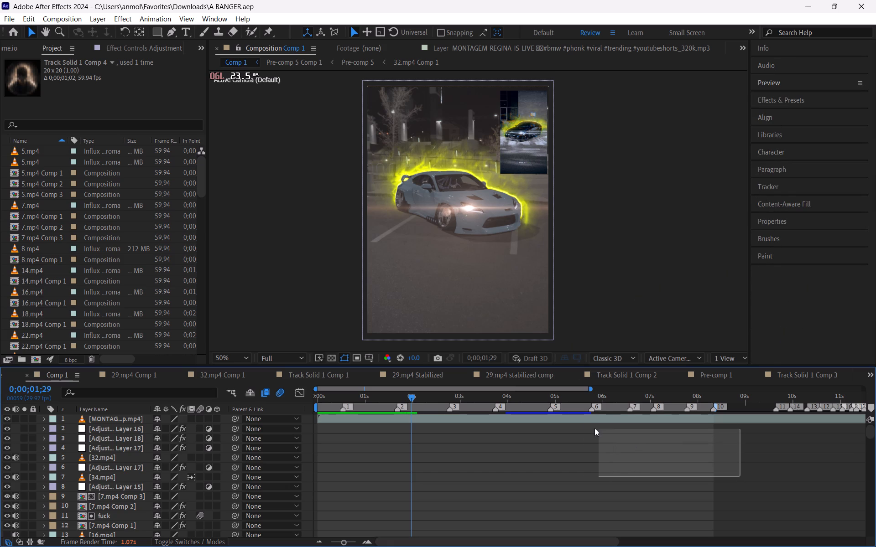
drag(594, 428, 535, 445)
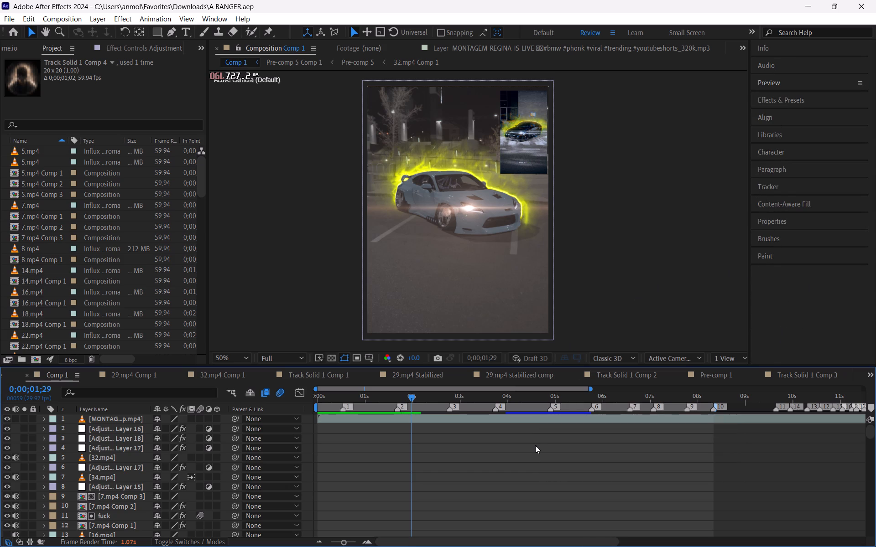
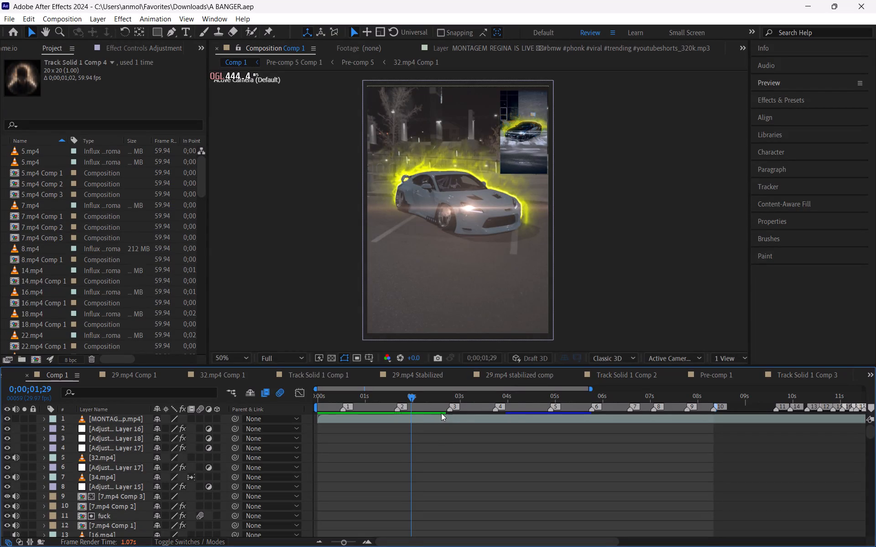
Play back the opening of Comp 1 from its beginning, restarting once, and move the current time to 0;00;03;03.
click(316, 397)
key(space)
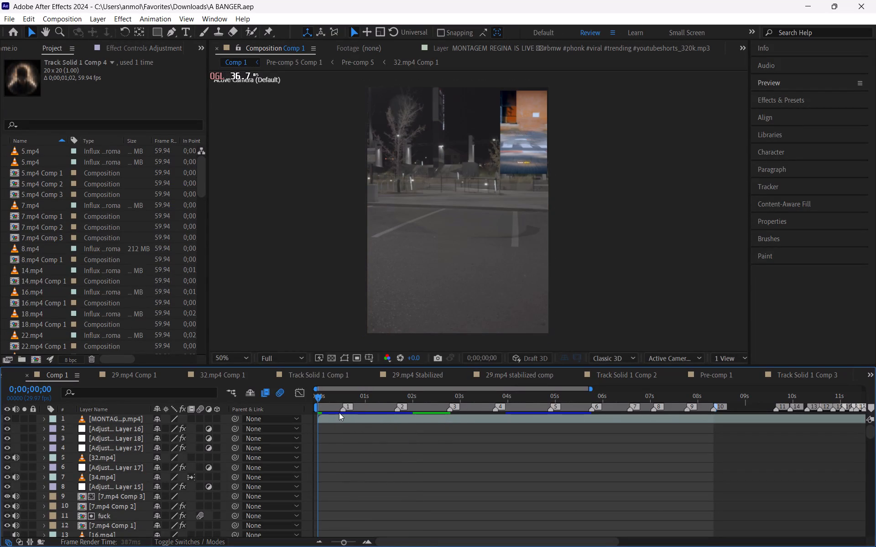
click(316, 395)
key(space)
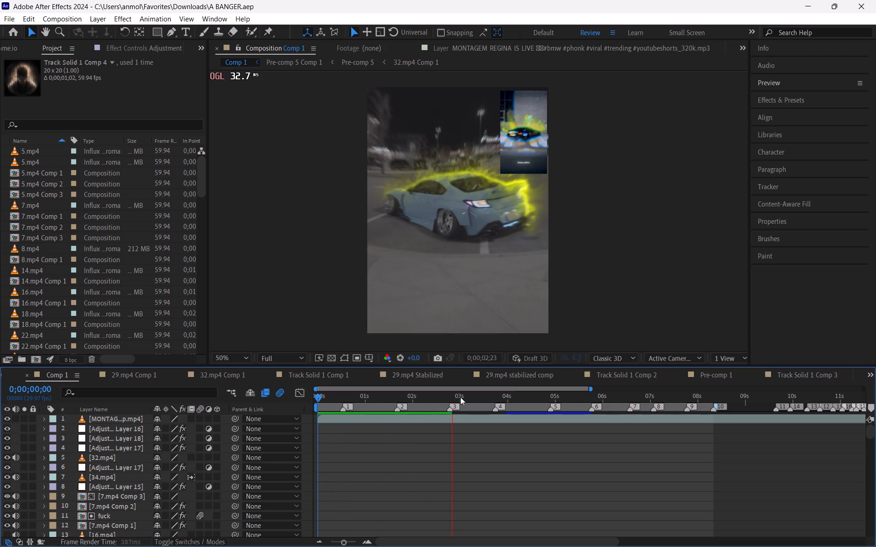
drag(455, 395, 464, 401)
Check the masked upper 34.mp4 Comp 2 layer by toggling its visibility, and delete that layer from Comp 1.
scroll(475, 448, down, 4)
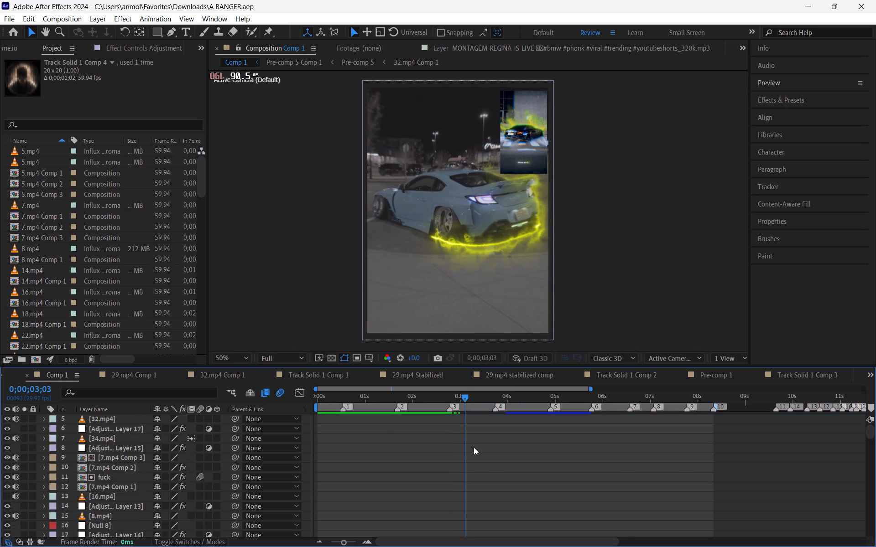
scroll(474, 447, down, 20)
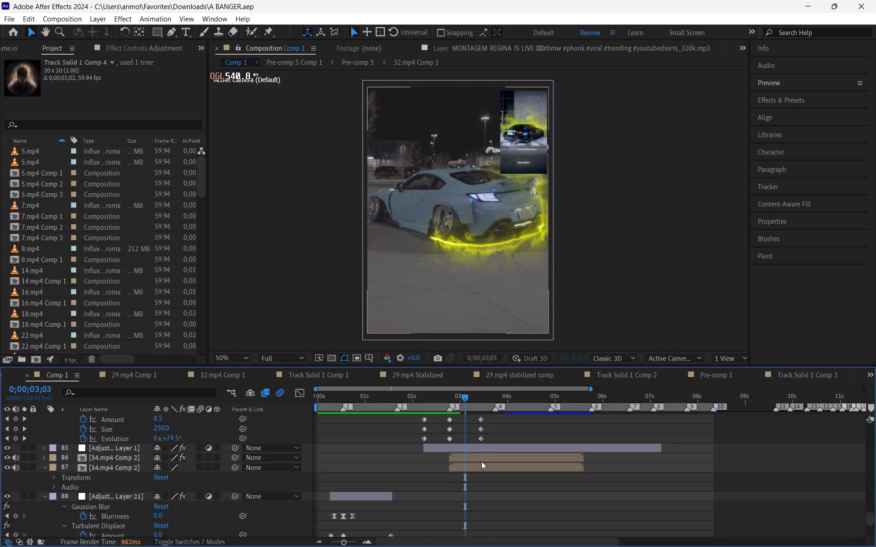
click(480, 458)
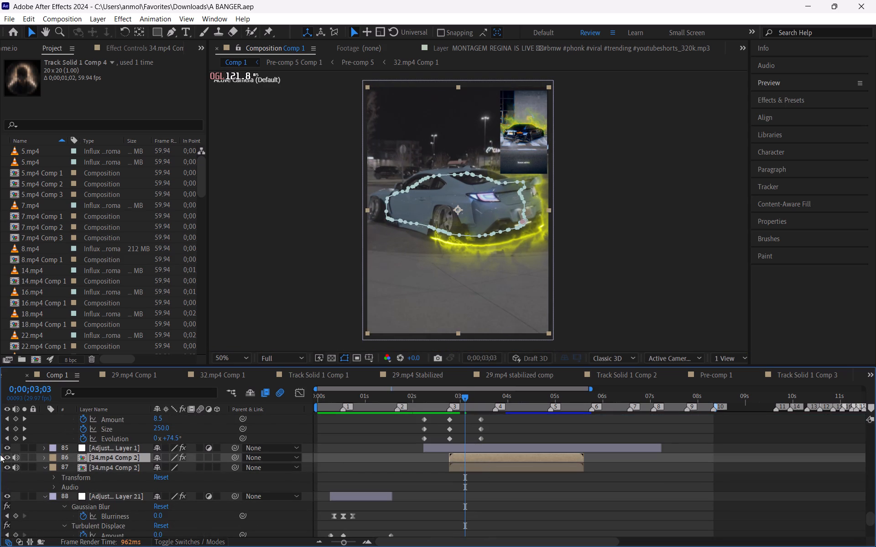
click(5, 457)
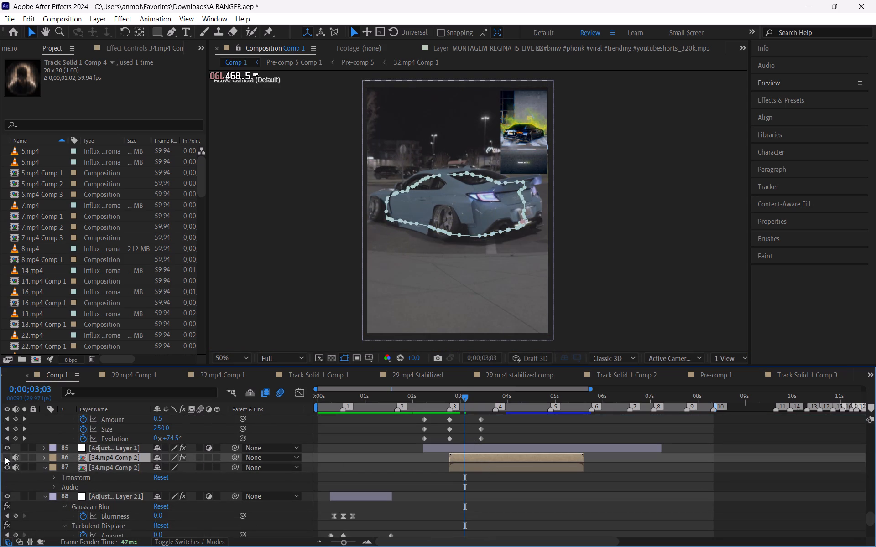
click(5, 457)
key(Delete)
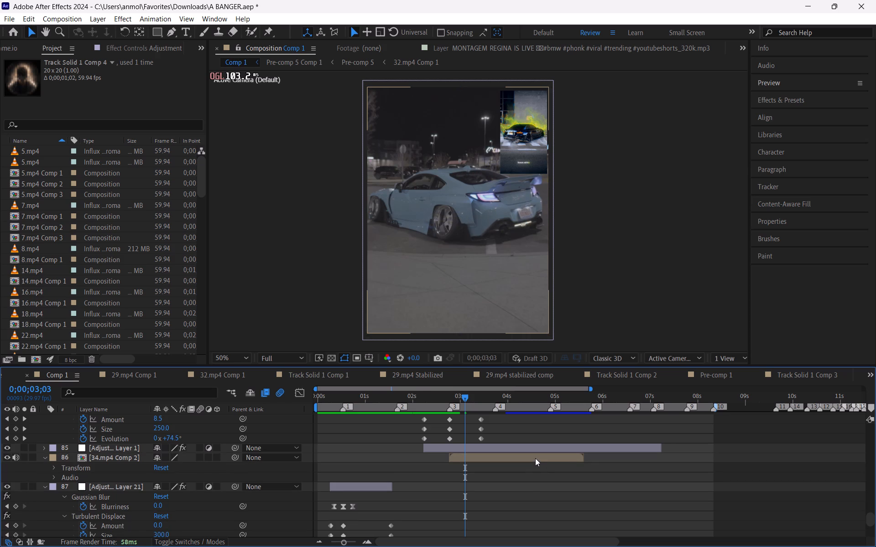
Open the 34.mp4 Comp 1 composition nested inside the remaining 34.mp4 Comp 2 layer.
double_click(535, 458)
double_click(428, 420)
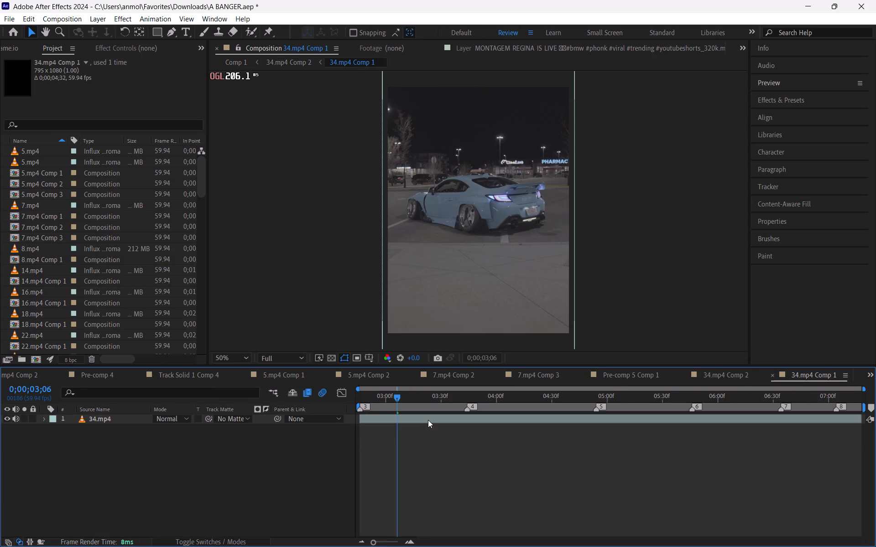
Scrub through the 34.mp4 clip to examine the car's motion, ending at the clip's start at 0;00;02;46.
drag(386, 400, 358, 411)
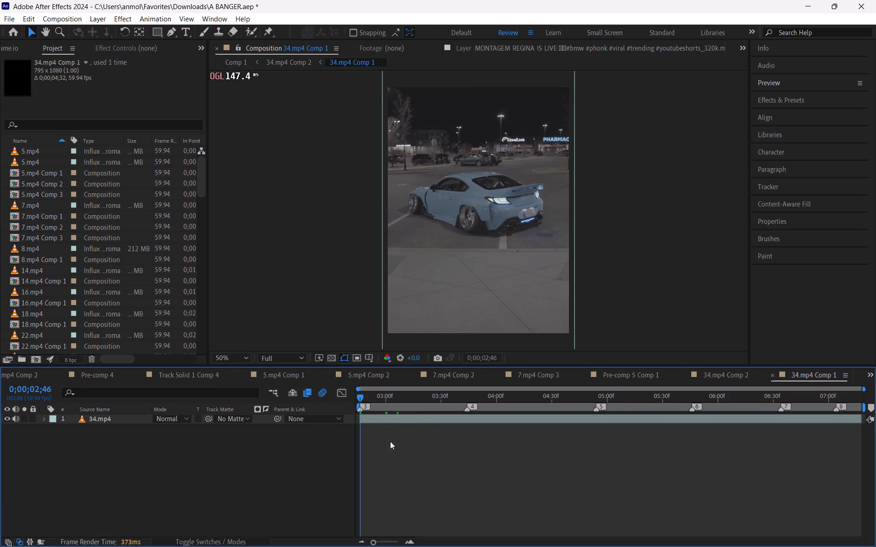
key(minus)
key(minus)
key(minus)
key(minus)
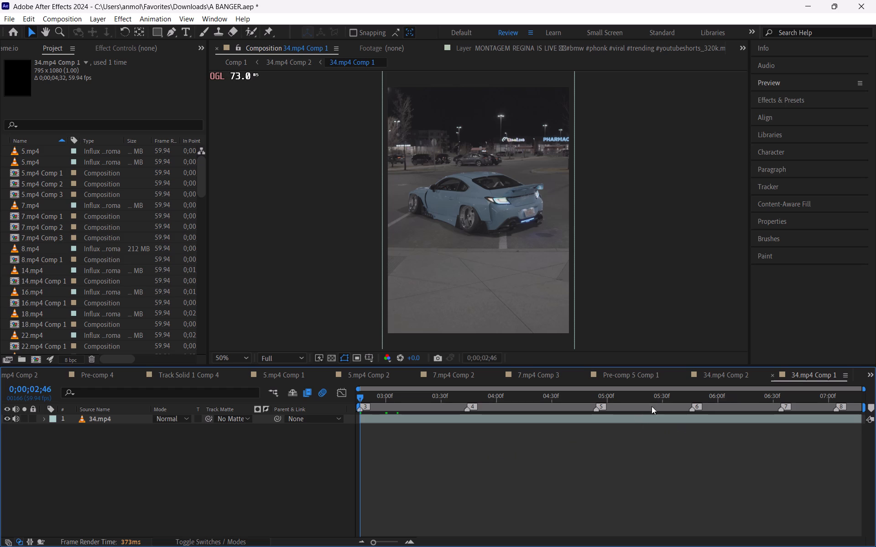
drag(662, 398, 834, 437)
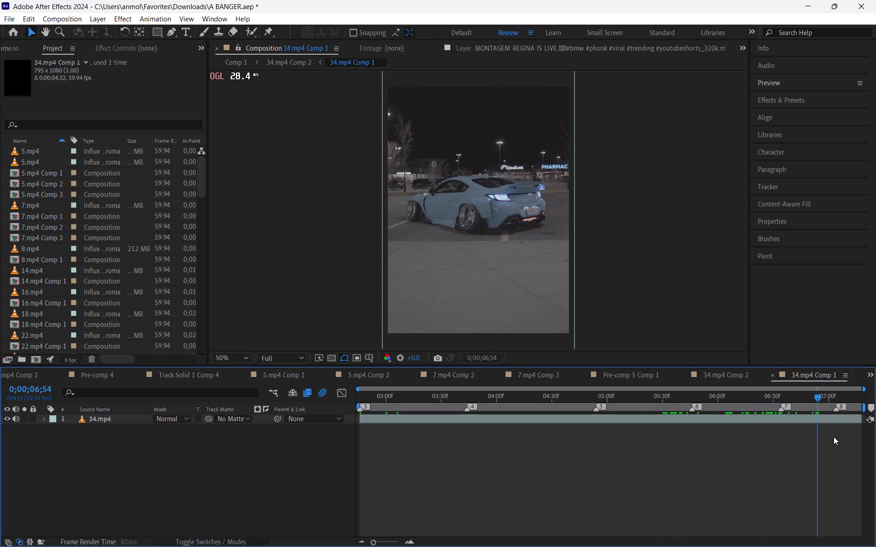
drag(834, 437, 875, 450)
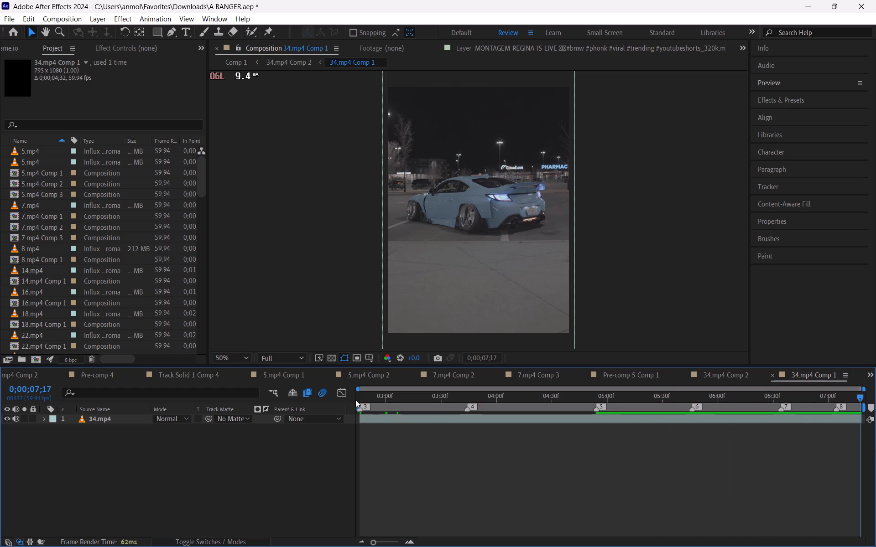
drag(364, 394, 355, 397)
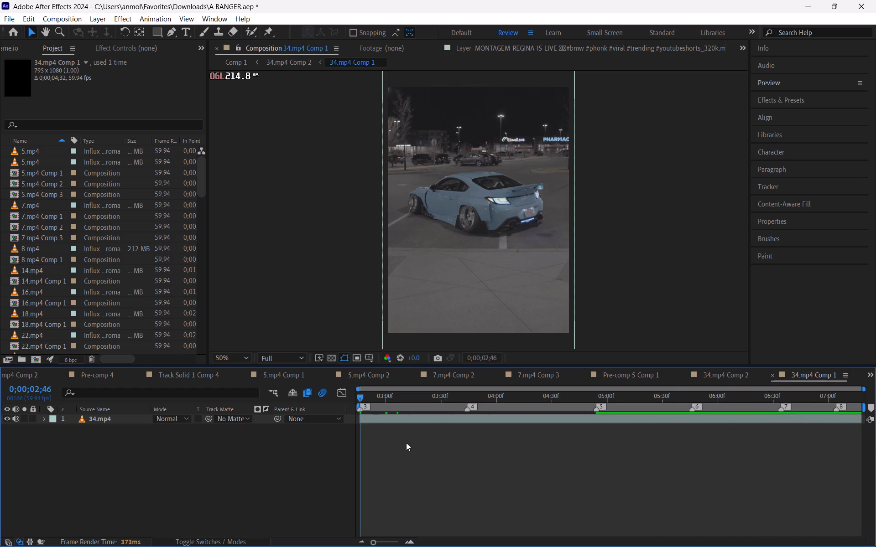
click(485, 395)
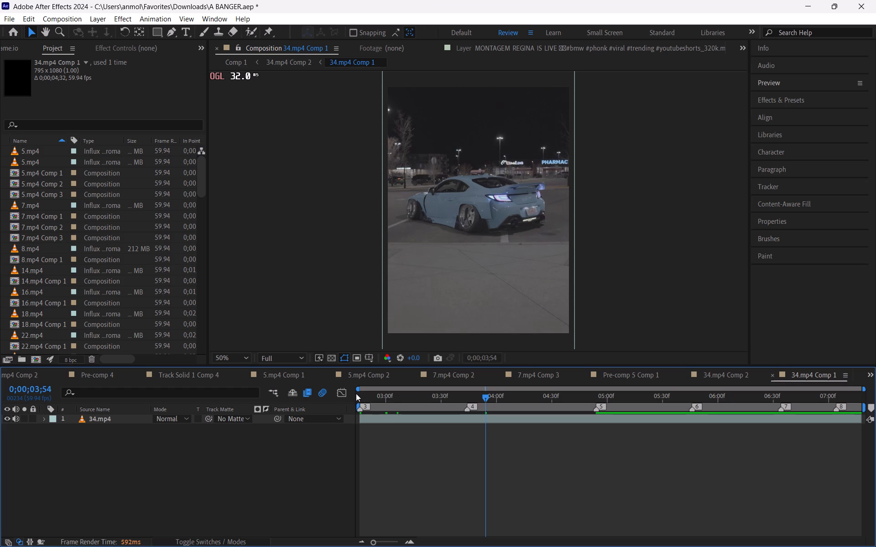
drag(532, 396, 591, 396)
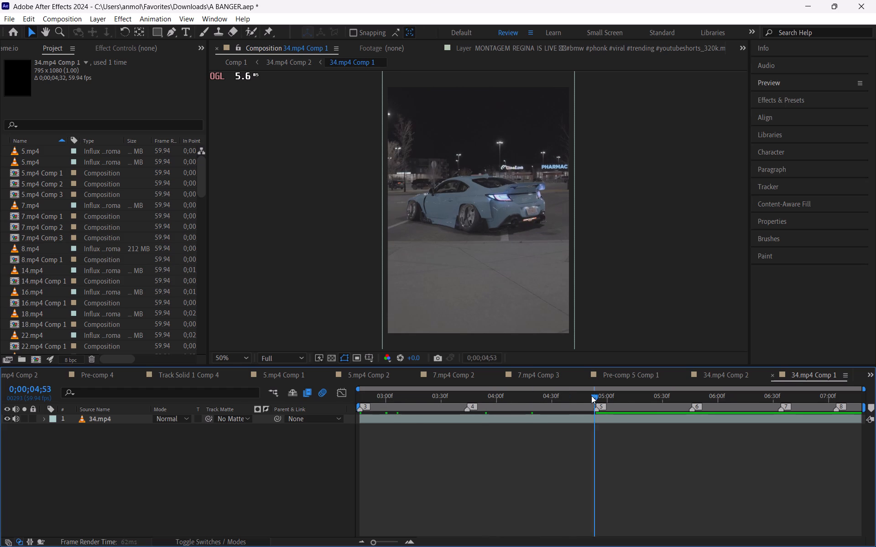
drag(591, 396, 300, 397)
Save the project.
click(393, 462)
key(ctrl+s)
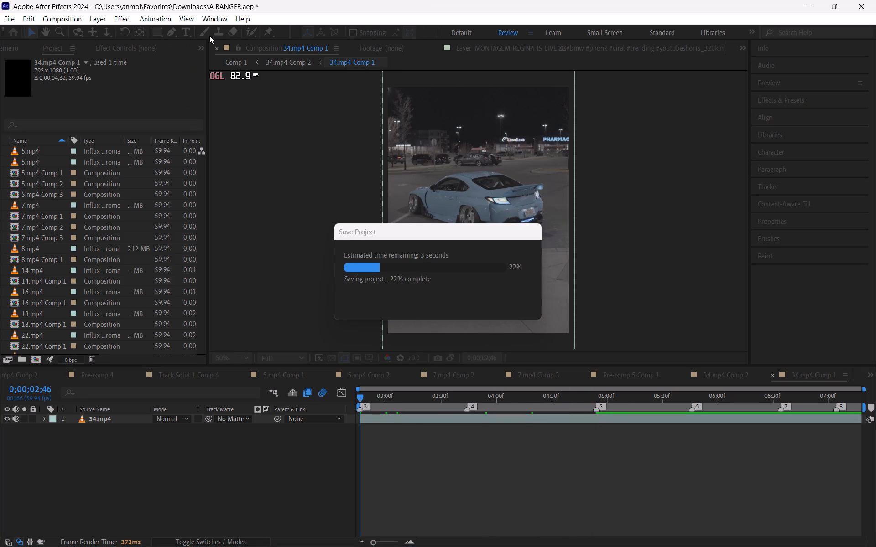
Activate the Roto Brush tool and pre-compose the 34.mp4 layer, moving all attributes into the new composition.
click(250, 33)
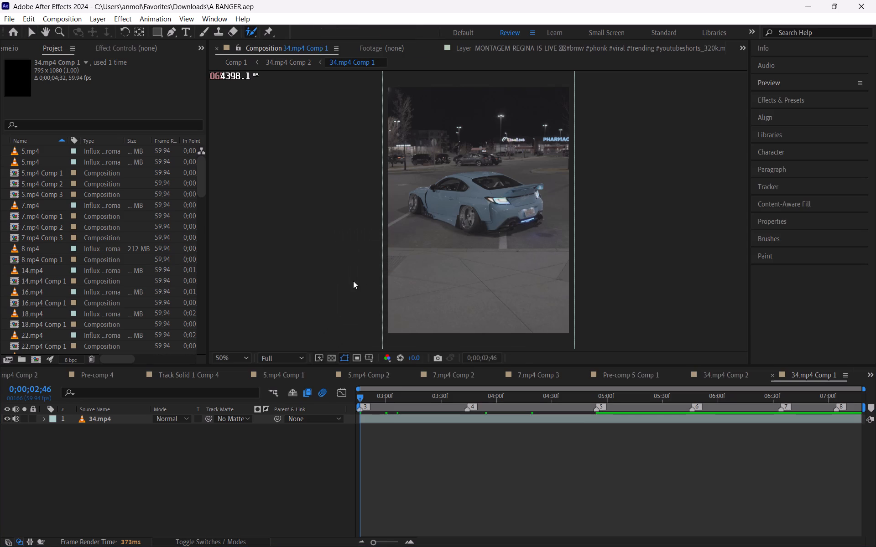
right_click(429, 420)
click(460, 347)
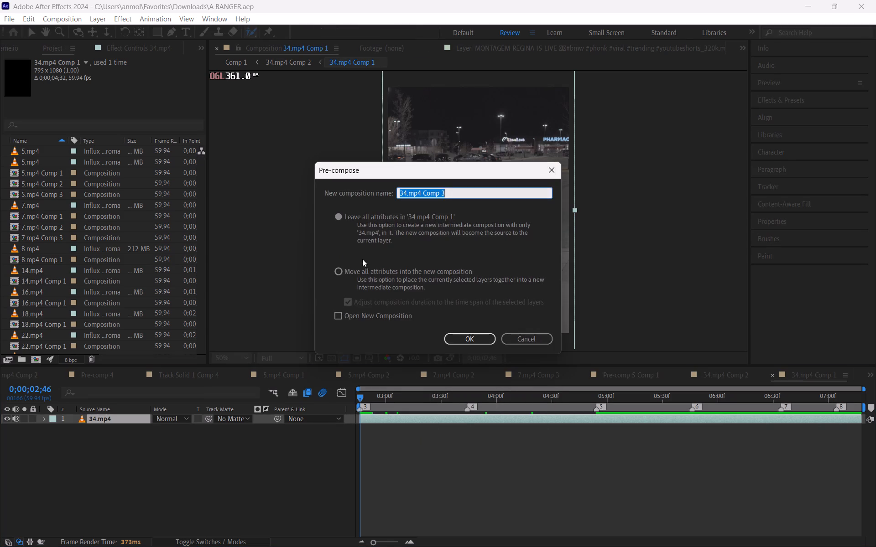
click(371, 273)
click(454, 340)
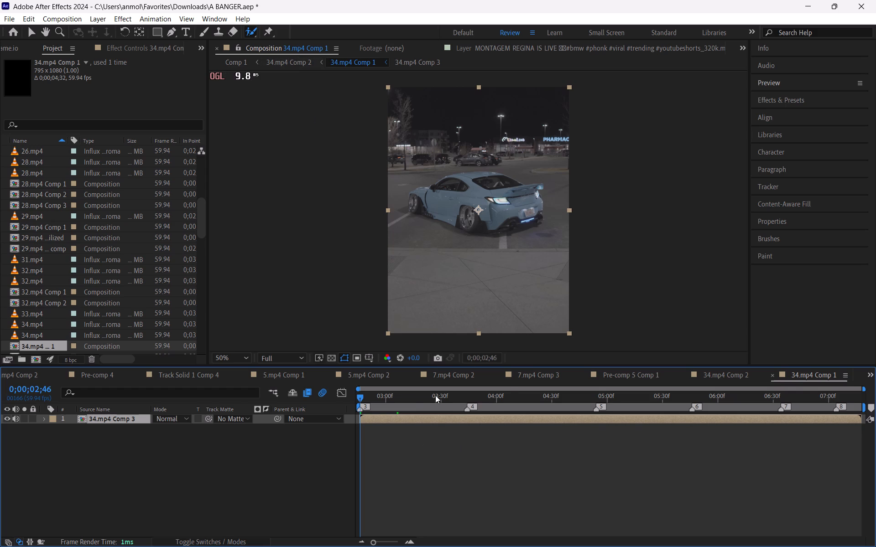
Save the project with the new pre-composition.
click(441, 434)
key(ctrl+s)
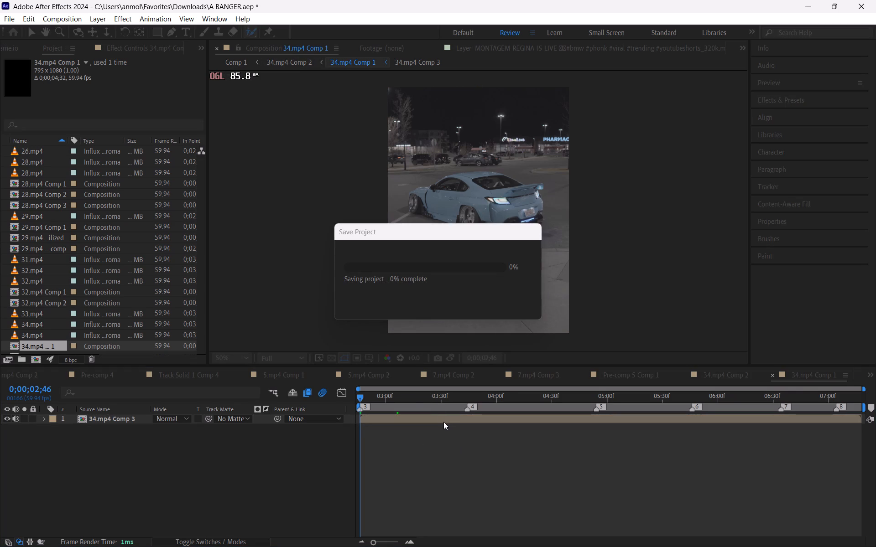
Open the 34.mp4 Comp 3 layer and paint Roto Brush foreground strokes over the car's trunk, taillight and side body at its first frame.
double_click(443, 421)
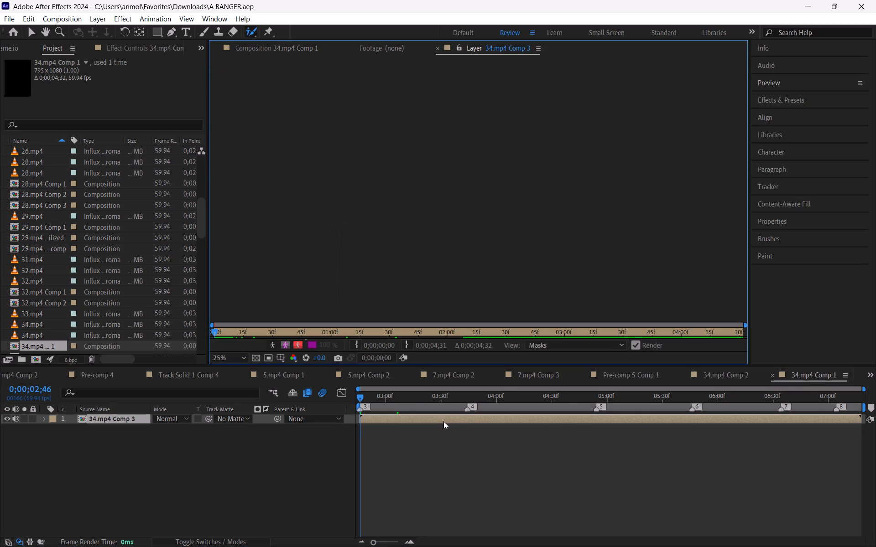
scroll(485, 187, up, 4)
scroll(490, 198, down, 1)
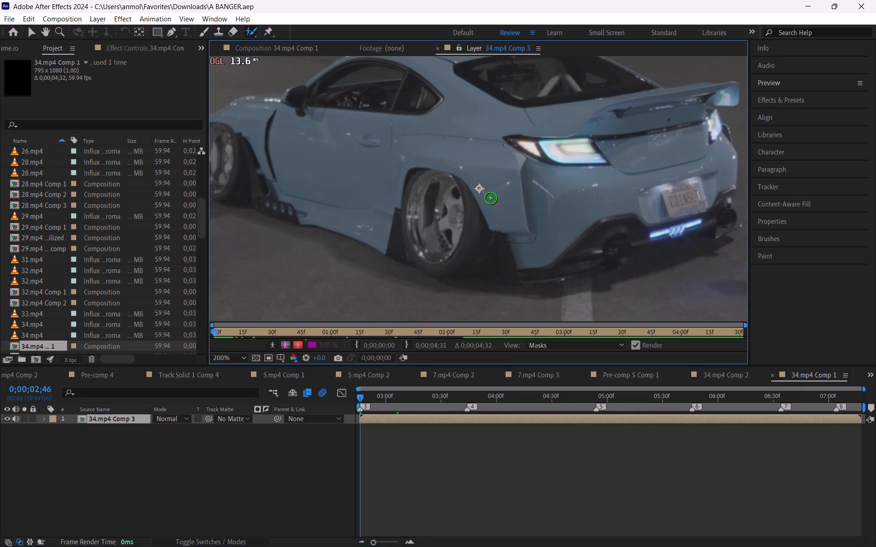
scroll(550, 214, down, 1)
drag(574, 196, 550, 165)
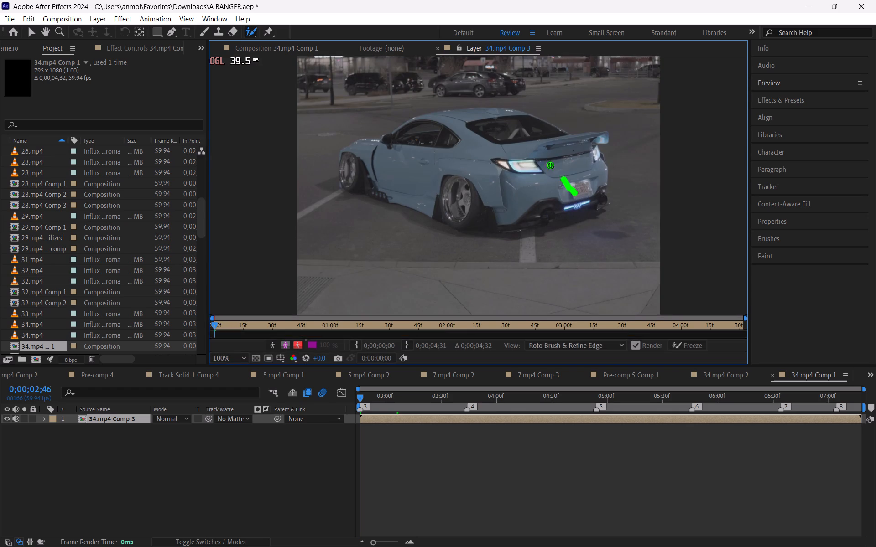
drag(550, 165, 524, 147)
drag(539, 161, 521, 164)
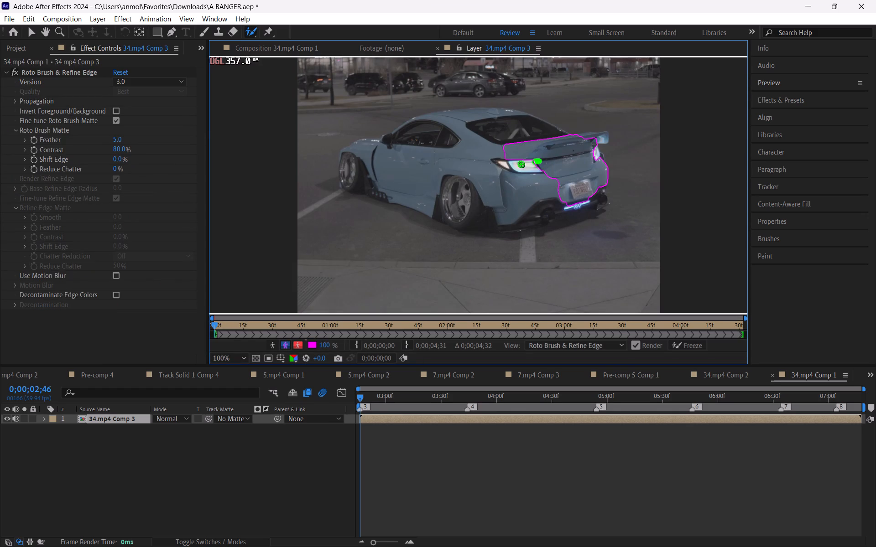
drag(521, 164, 454, 170)
drag(452, 161, 360, 159)
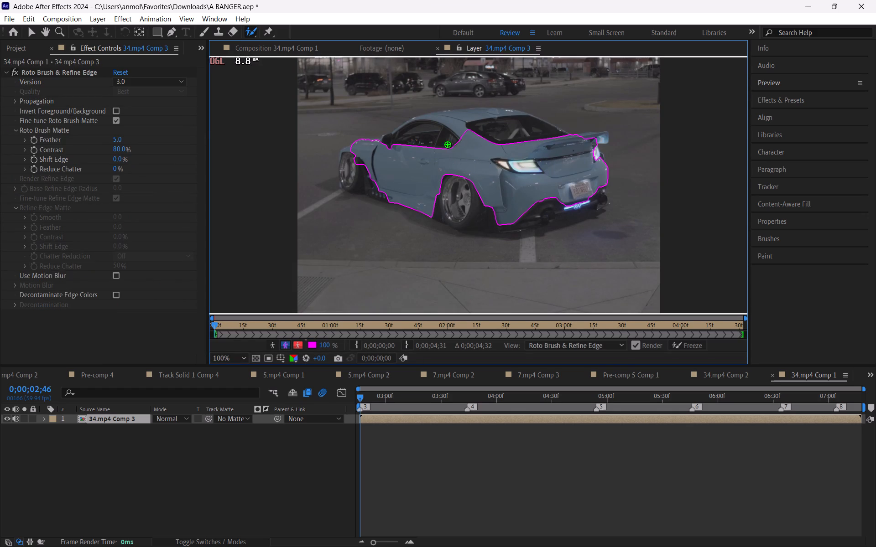
Extend the Roto Brush selection over the car's side windows, roof and rear window edge.
drag(473, 147, 455, 111)
drag(460, 124, 412, 129)
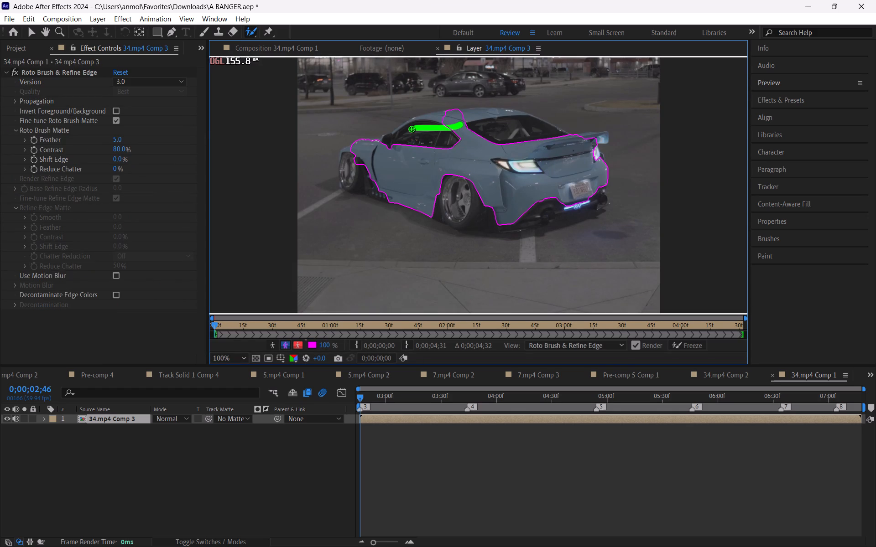
drag(412, 129, 409, 130)
drag(466, 125, 519, 119)
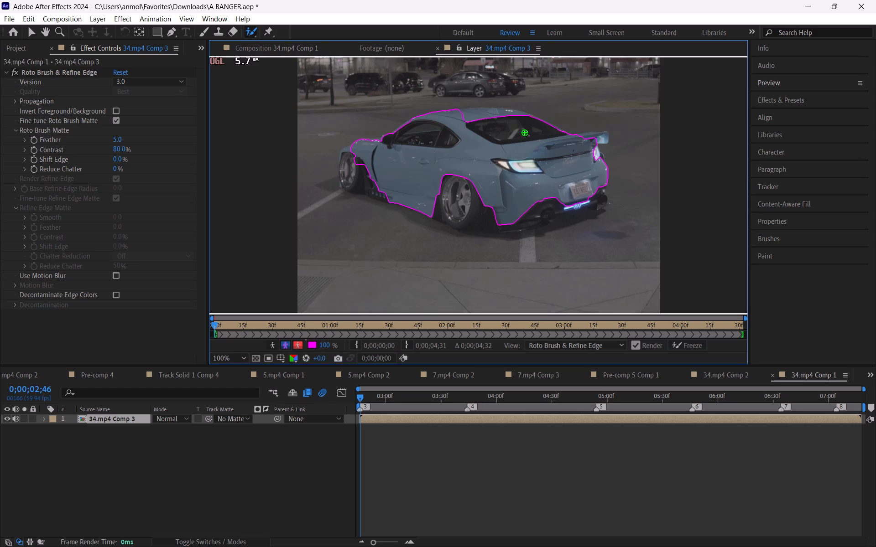
drag(497, 122, 464, 121)
click(505, 111)
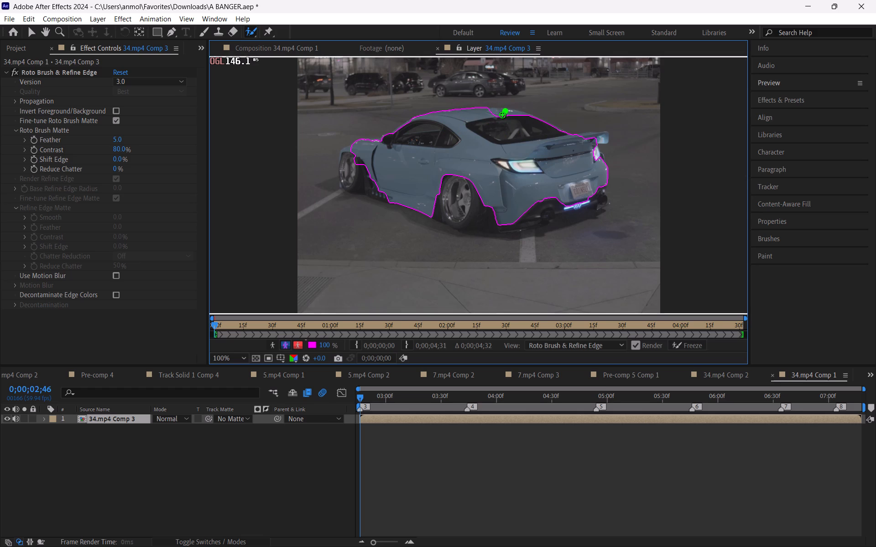
click(515, 113)
click(523, 115)
click(508, 113)
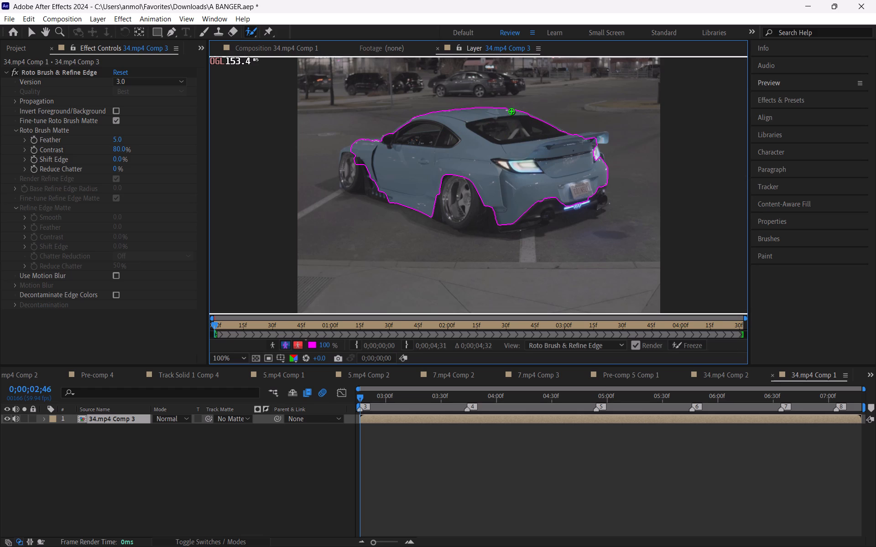
click(511, 111)
Extend the Roto Brush foreground selection over the rear wheel and the lower rear bumper, including the exhausts and diffuser.
drag(428, 187, 460, 194)
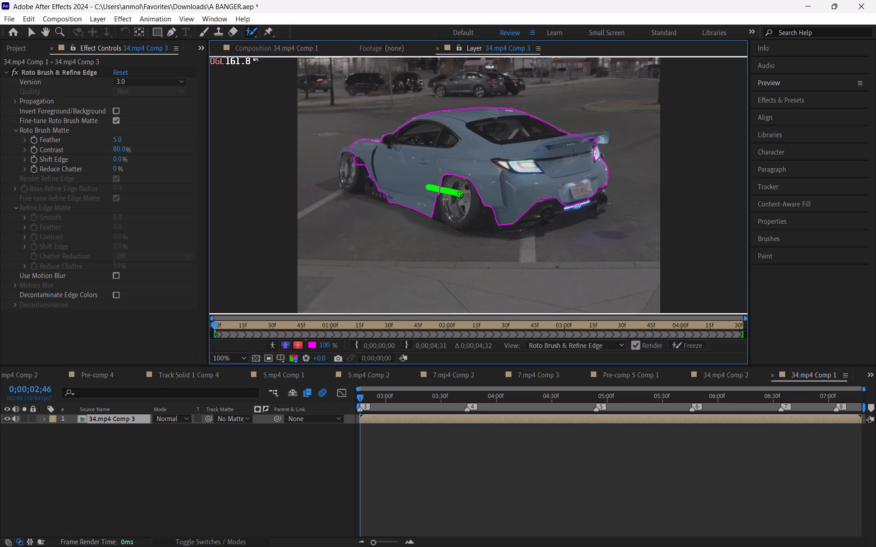
drag(454, 196, 475, 223)
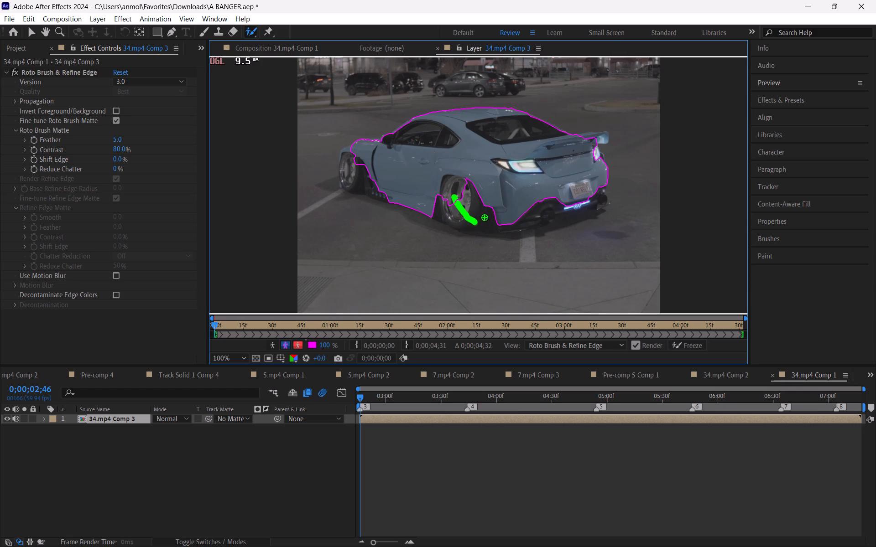
drag(453, 214, 446, 220)
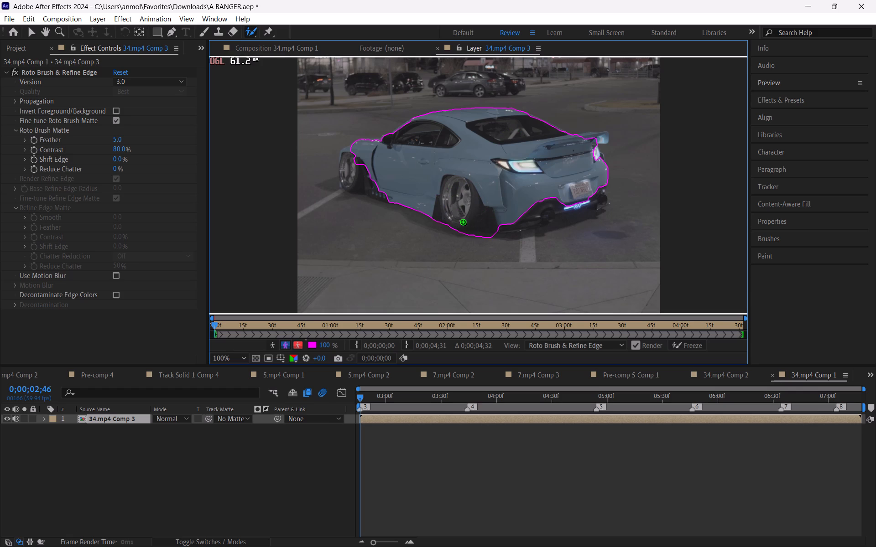
drag(504, 222, 518, 223)
drag(520, 208, 548, 215)
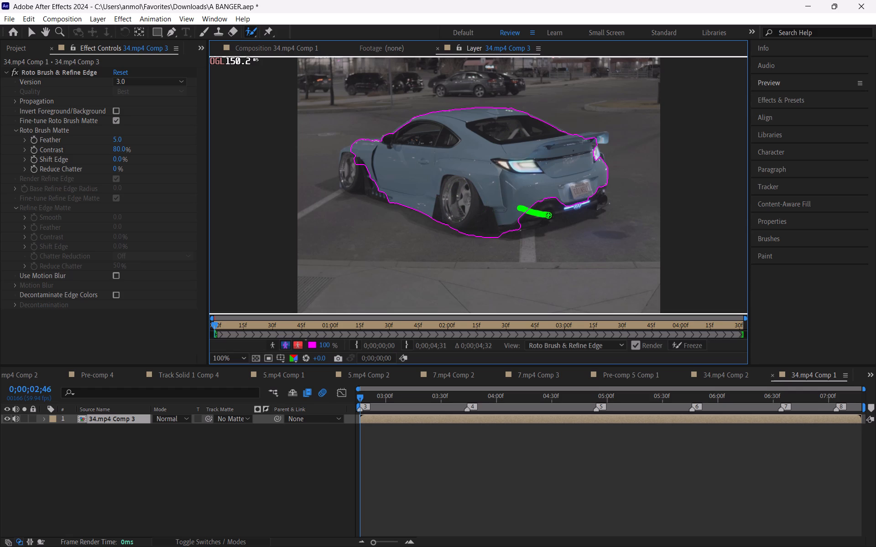
drag(560, 205, 589, 202)
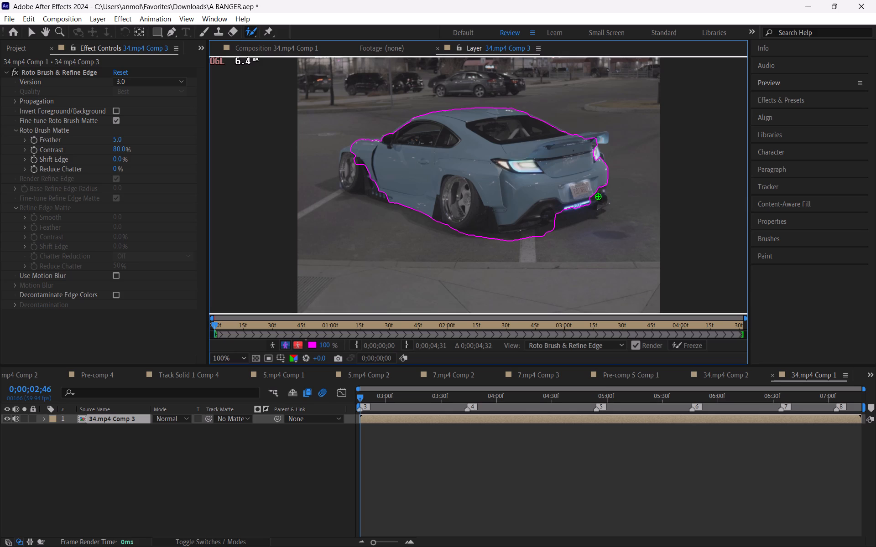
drag(584, 194, 605, 203)
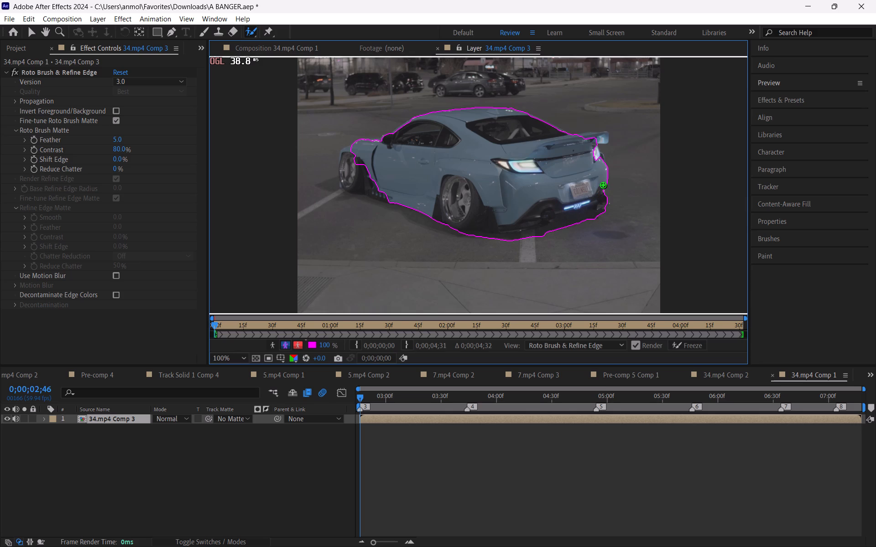
click(603, 185)
click(603, 191)
Add the rear spoiler's outer end and the far-side taillight to the Roto Brush selection with foreground strokes.
scroll(591, 152, up, 2)
key(space)
key(space)
key(space)
key(space)
key(space)
key(space)
key(space)
key(space)
key(space)
key(space)
key(space)
key(space)
key(space)
key(space)
key(space)
key(space)
key(space)
key(space)
key(space)
key(space)
drag(627, 154, 407, 238)
drag(571, 168, 329, 173)
drag(430, 154, 431, 240)
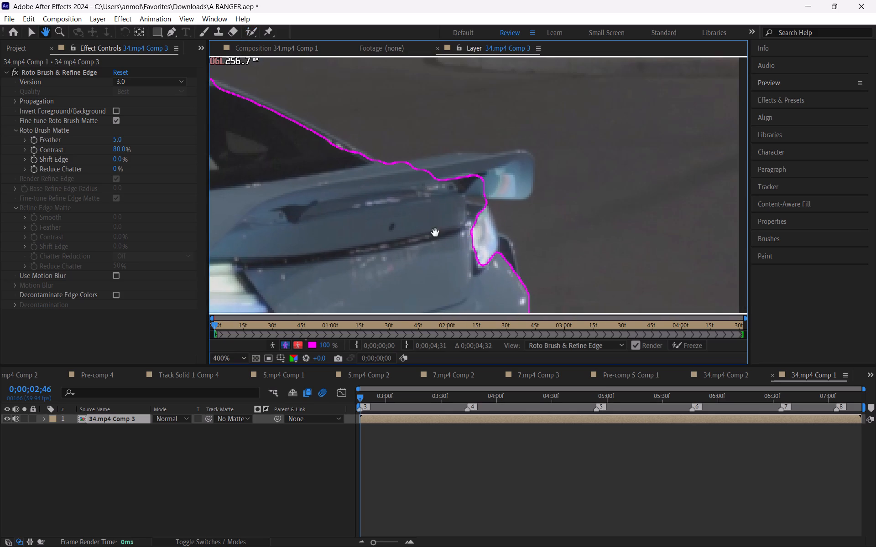
drag(416, 177, 499, 166)
drag(505, 175, 513, 175)
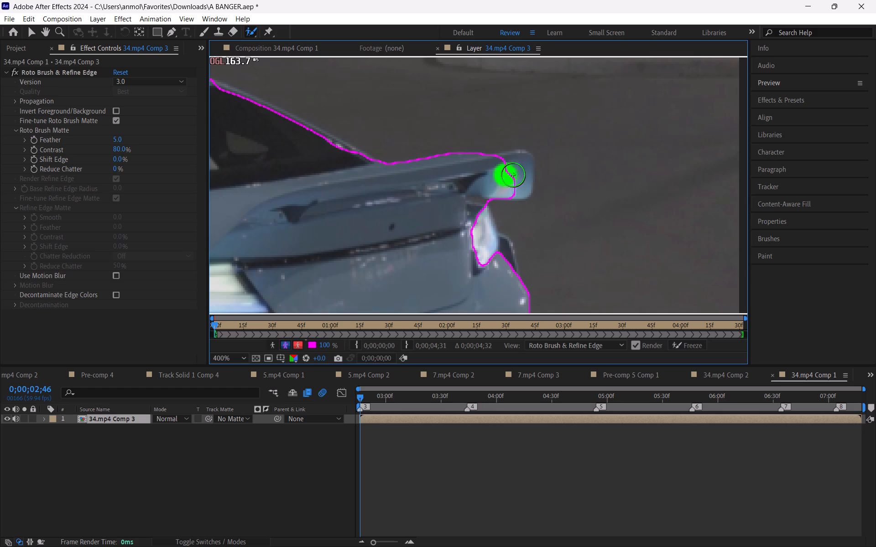
drag(513, 175, 521, 175)
drag(480, 223, 491, 249)
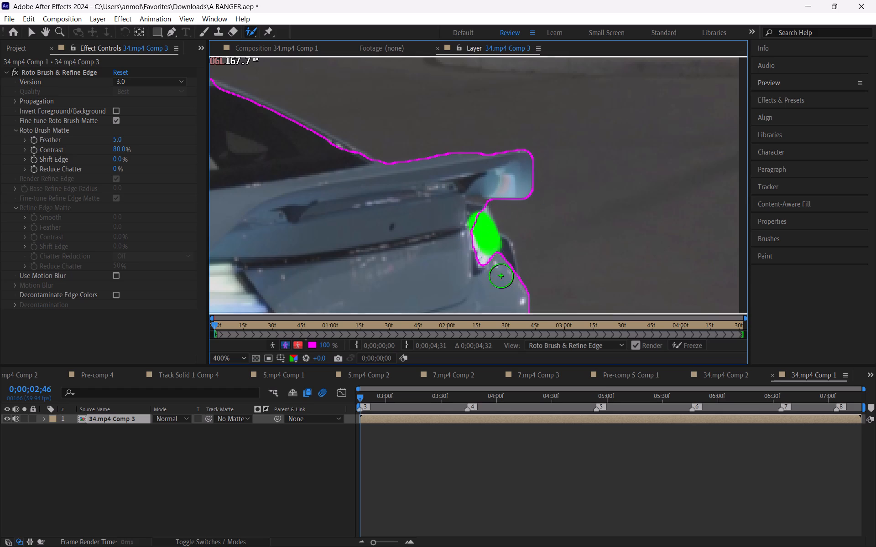
Extend the Roto Brush selection to the outer edge of the far roof pillar beside the rear window.
key(space)
key(space)
key(space)
key(space)
key(space)
drag(336, 173, 484, 274)
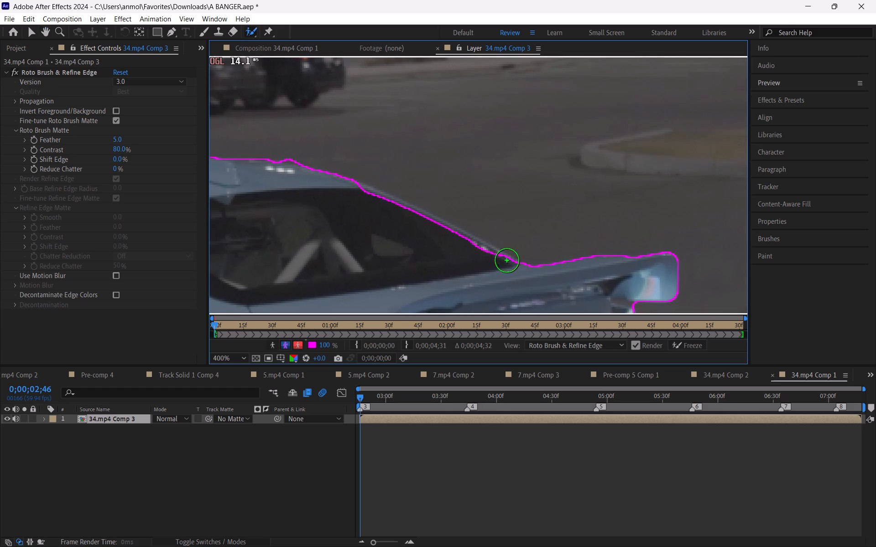
drag(495, 262, 382, 205)
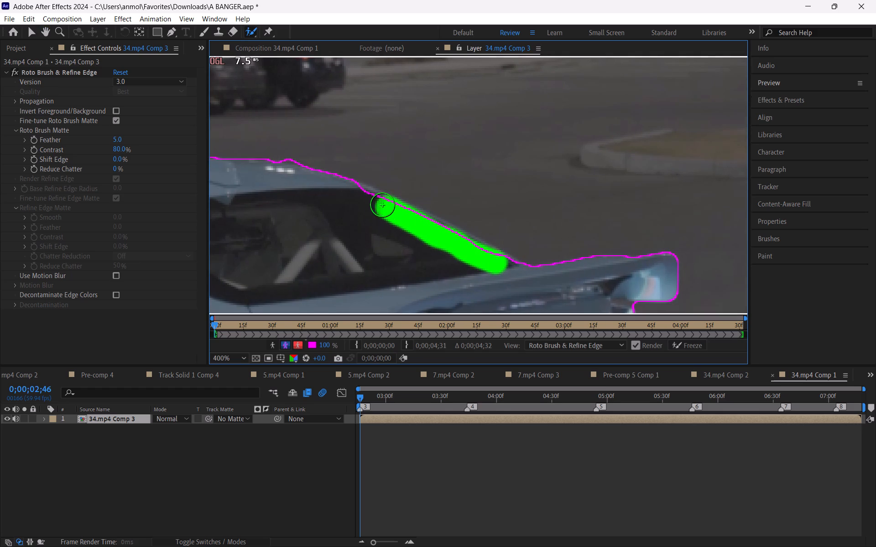
drag(382, 205, 340, 192)
key(space)
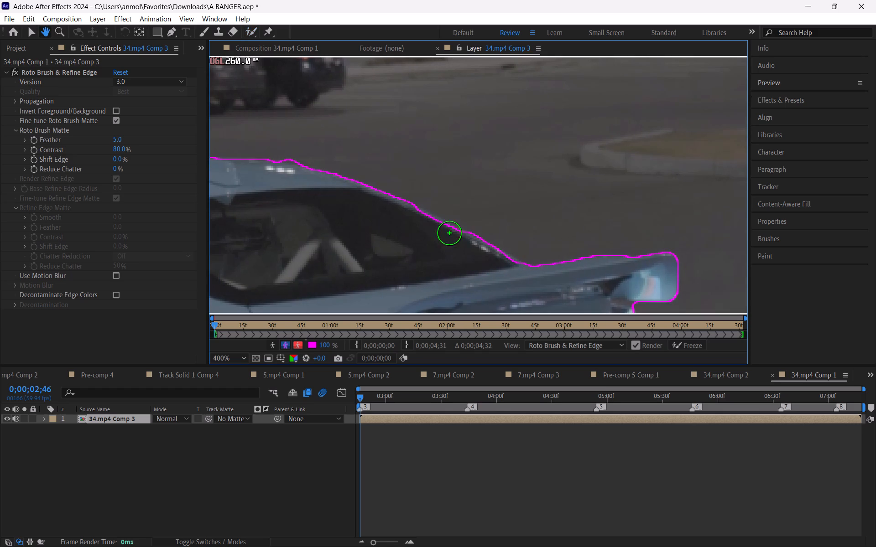
click(451, 232)
click(428, 224)
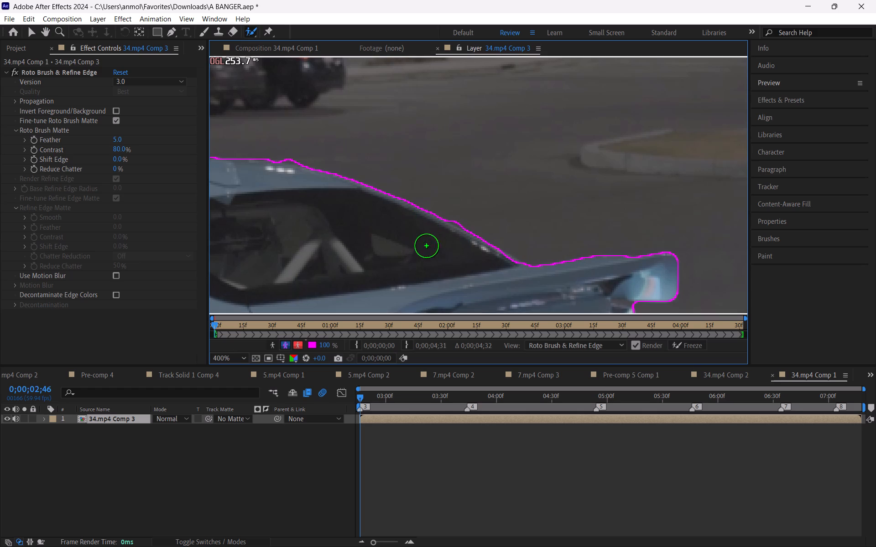
Refine the Roto Brush boundary along the rear roof edge, subtracting the small bulge above the roof with a background dab.
key(space)
key(space)
key(space)
key(space)
key(space)
key(space)
key(space)
key(space)
key(space)
key(space)
key(space)
key(space)
key(space)
key(space)
key(space)
key(space)
drag(431, 237, 601, 305)
drag(452, 250, 474, 244)
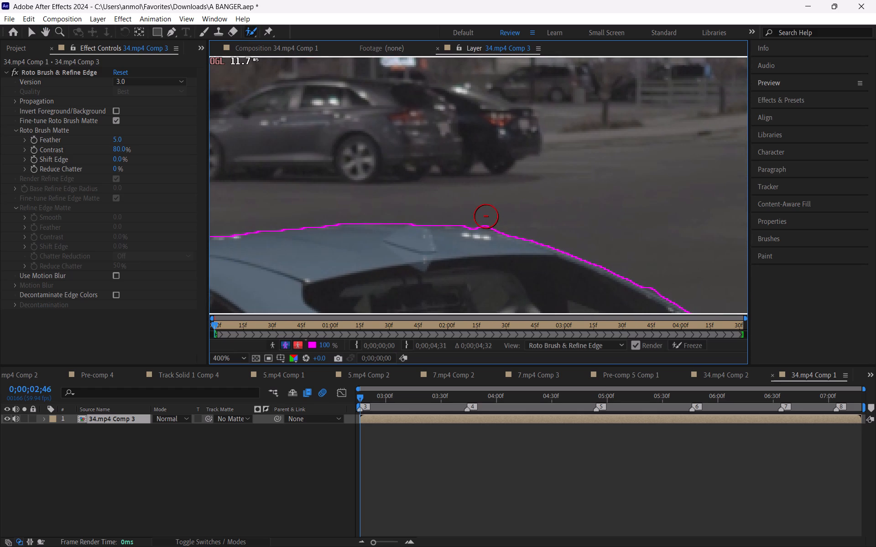
alt+click(485, 216)
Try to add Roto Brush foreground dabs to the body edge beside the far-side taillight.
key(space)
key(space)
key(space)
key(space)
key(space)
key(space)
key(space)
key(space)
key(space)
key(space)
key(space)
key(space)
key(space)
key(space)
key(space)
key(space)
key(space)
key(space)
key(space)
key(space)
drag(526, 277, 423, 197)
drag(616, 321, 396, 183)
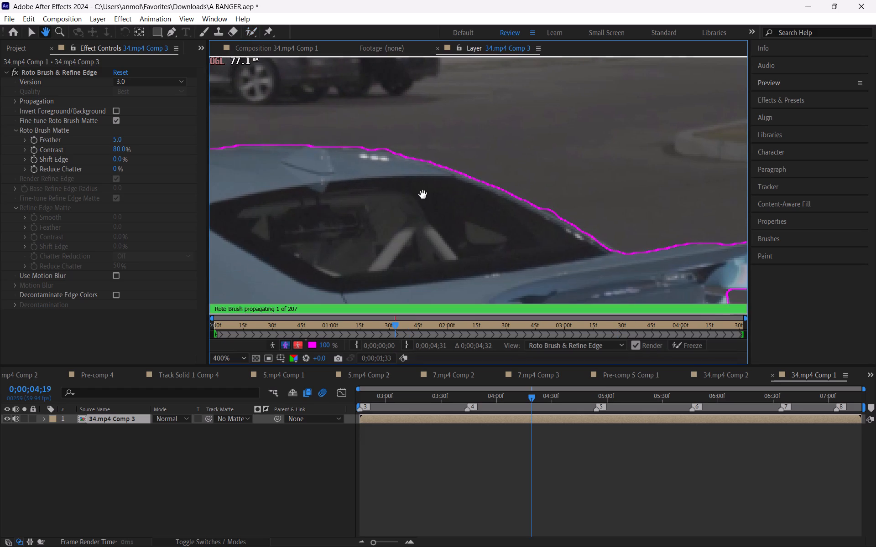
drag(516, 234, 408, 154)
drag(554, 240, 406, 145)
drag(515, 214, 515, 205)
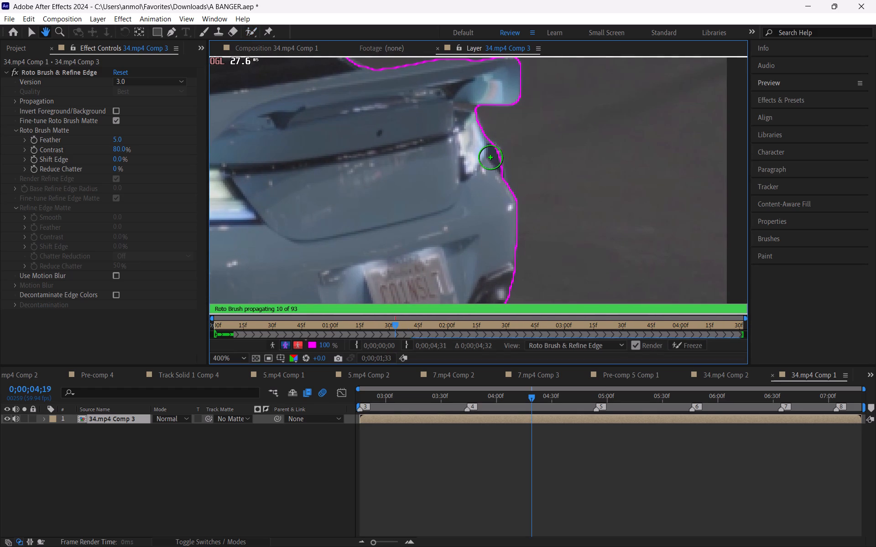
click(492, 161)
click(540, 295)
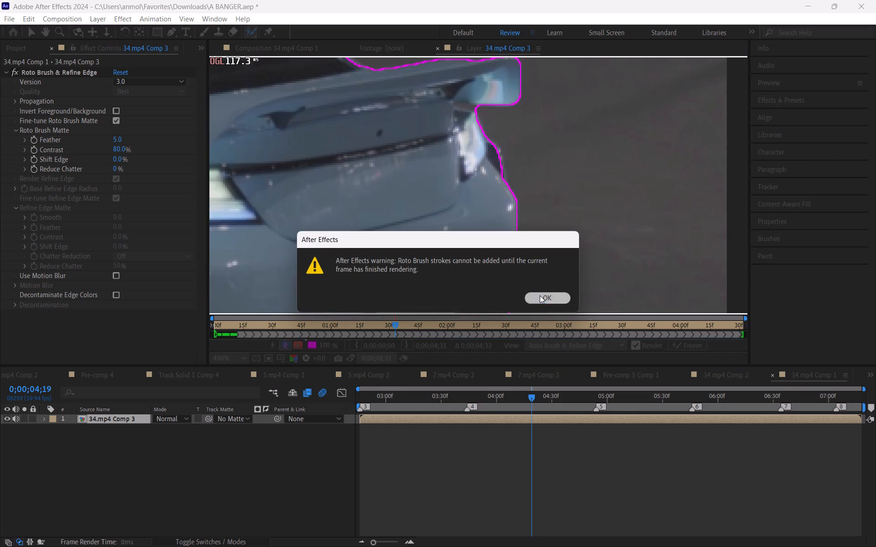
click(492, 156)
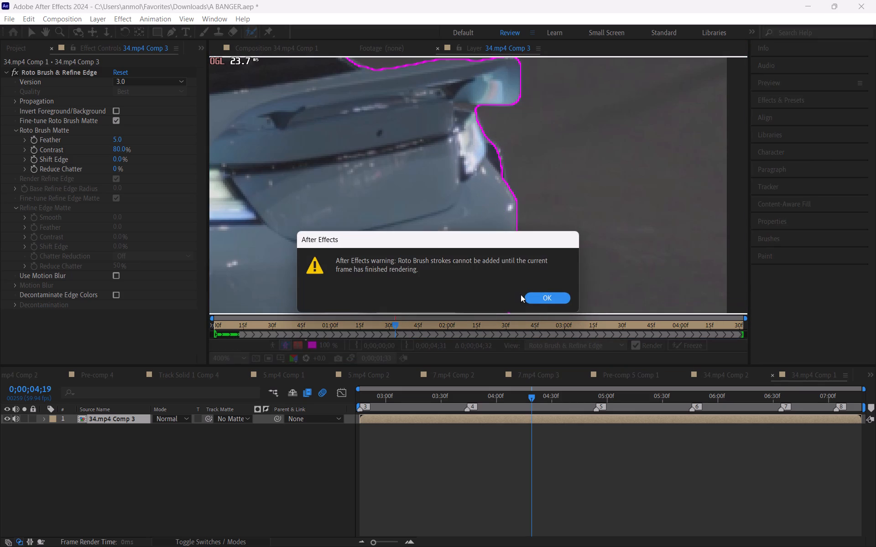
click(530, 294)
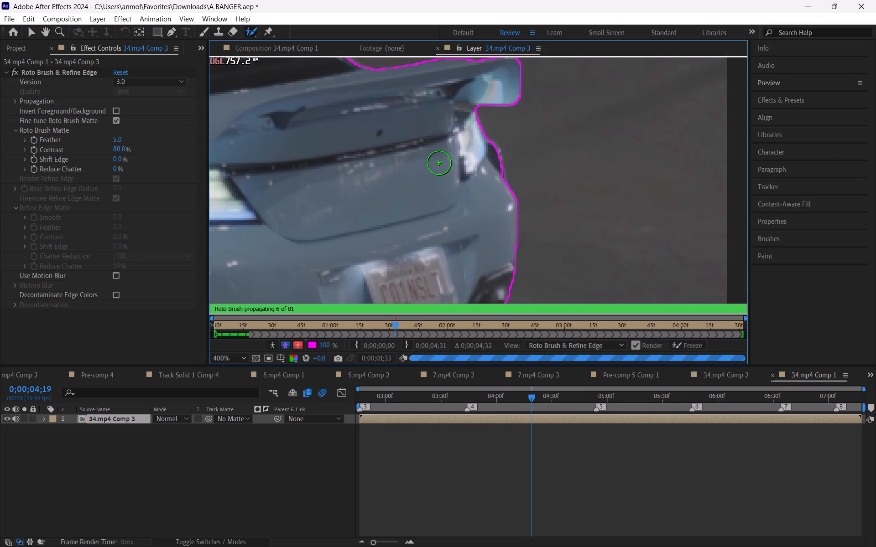
At layer time 0;00;00;27, extend the Roto Brush foreground over the front wheel and the side skirt behind it.
scroll(439, 163, down, 1)
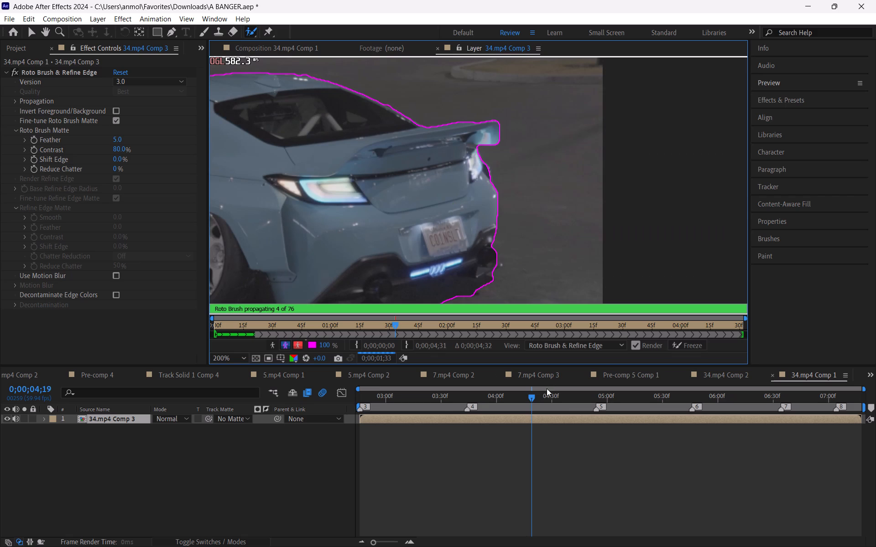
click(395, 325)
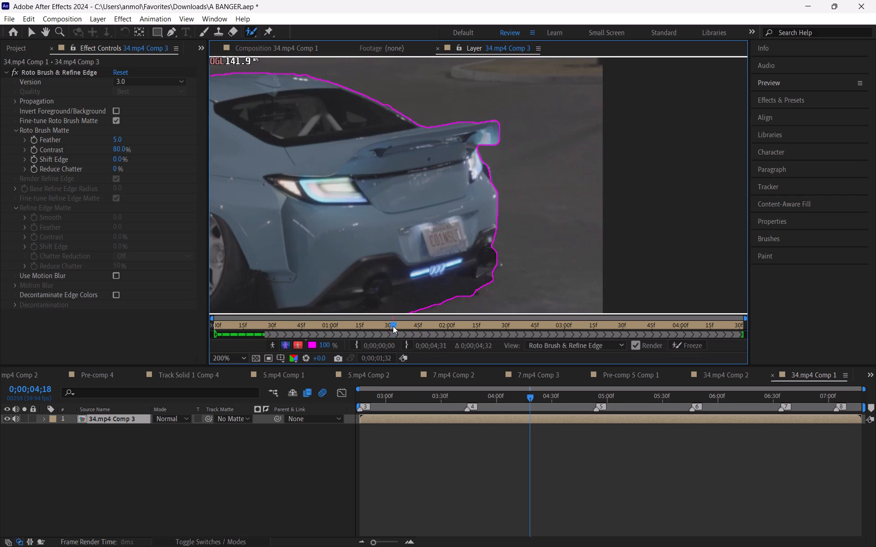
click(266, 325)
key(space)
key(space)
key(space)
key(space)
key(space)
key(space)
key(space)
key(space)
key(space)
key(space)
key(space)
key(space)
key(space)
key(space)
key(space)
key(space)
key(space)
key(space)
key(space)
key(space)
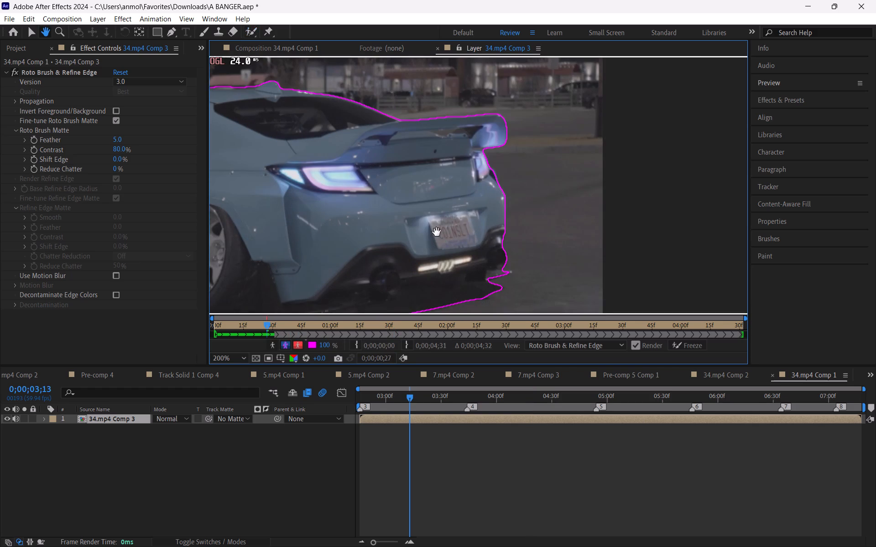
drag(437, 232, 586, 280)
drag(521, 246, 600, 277)
drag(569, 232, 716, 208)
drag(504, 275, 595, 226)
drag(448, 209, 423, 231)
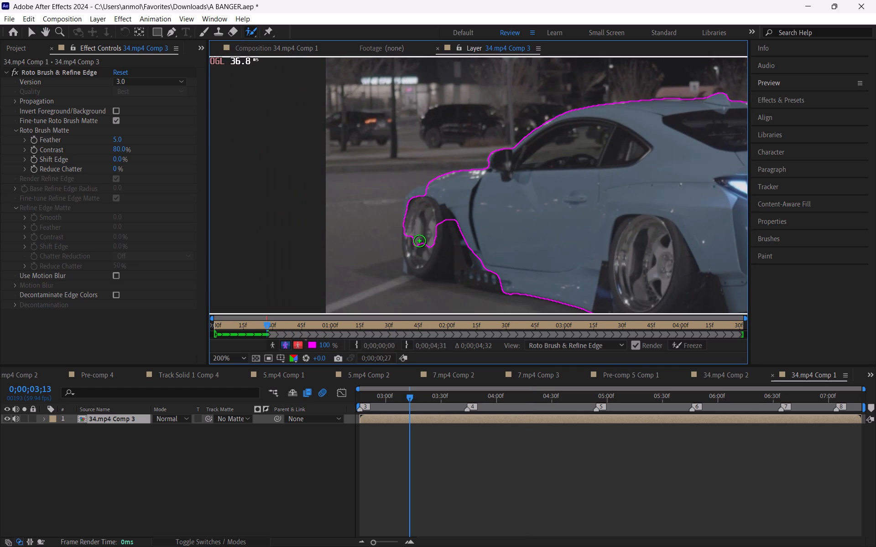
drag(418, 236, 421, 266)
drag(478, 254, 449, 271)
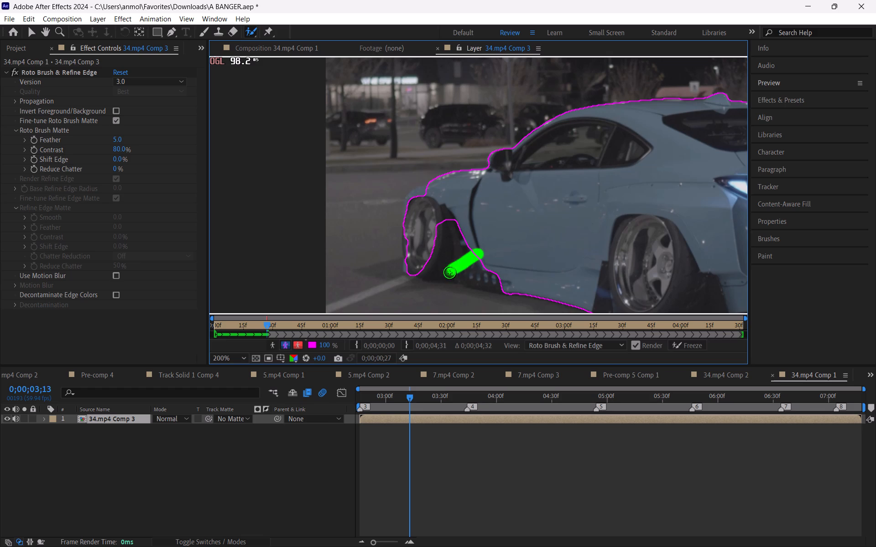
drag(461, 268, 492, 283)
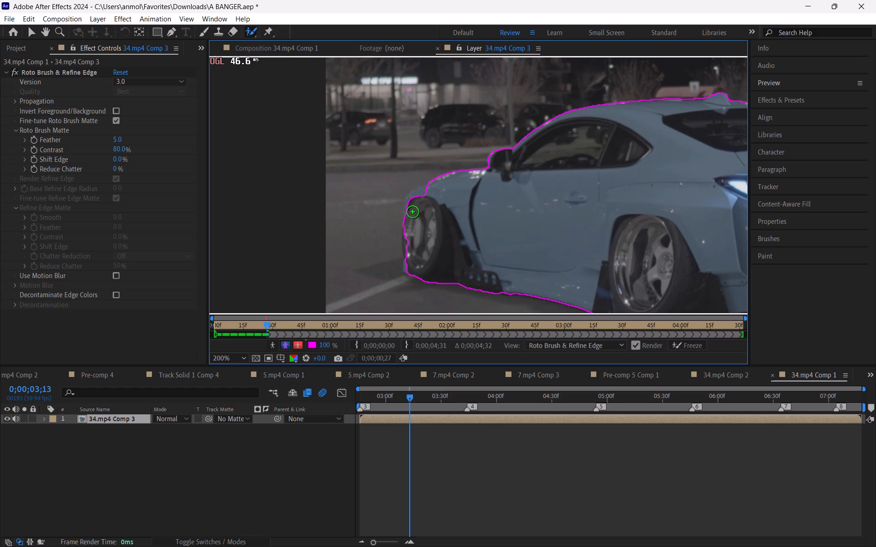
Add Roto Brush foreground dabs along the front fender's lower tip and the front tyre's outer edge.
click(416, 198)
click(407, 204)
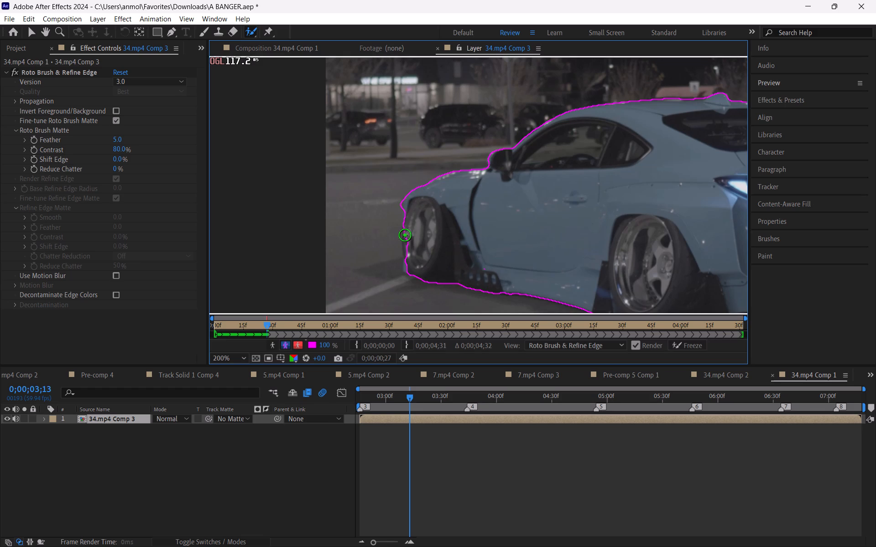
drag(405, 227, 408, 232)
click(407, 248)
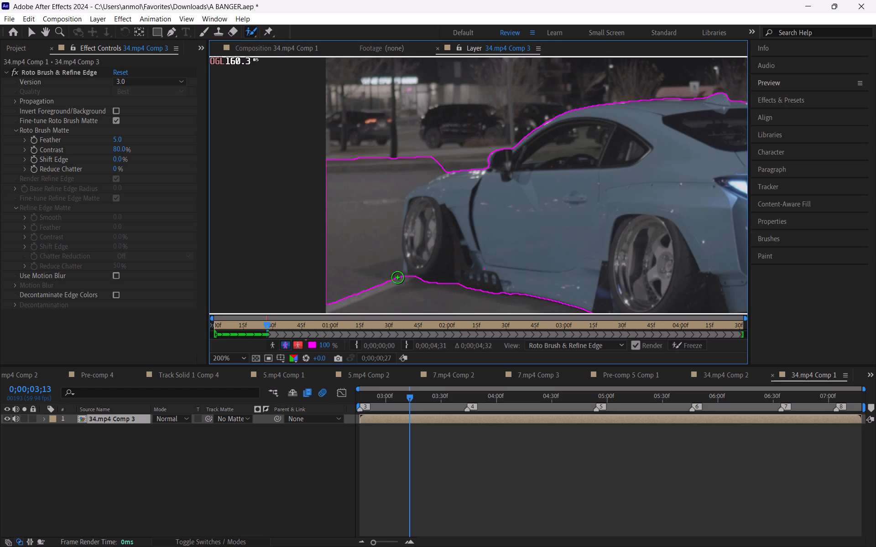
Subtract the road ahead of the car with Roto Brush background strokes, tightening the boundary along the front fender and tyre.
alt+drag(392, 295, 417, 147)
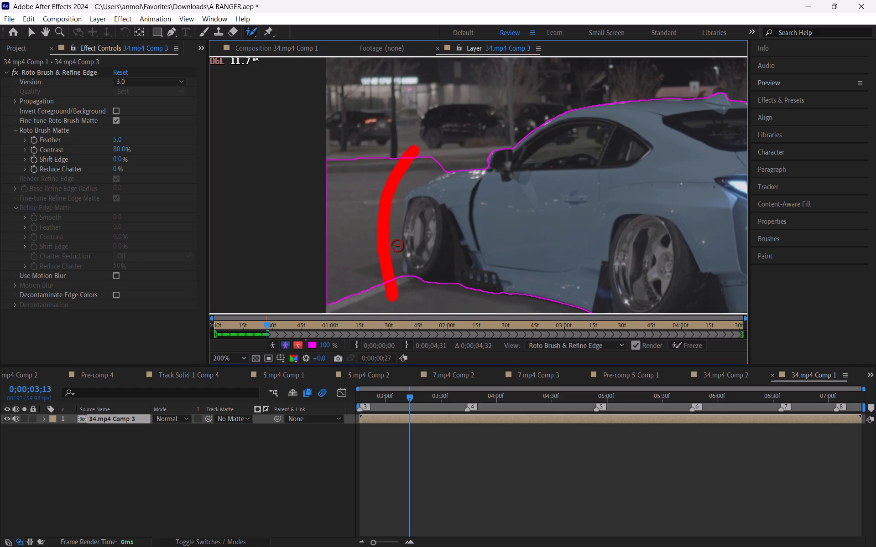
scroll(414, 225, up, 2)
key(space)
key(space)
key(space)
key(space)
key(space)
key(space)
key(space)
key(space)
key(space)
key(space)
key(space)
key(space)
key(space)
key(space)
key(space)
key(space)
key(space)
key(space)
drag(394, 252, 533, 172)
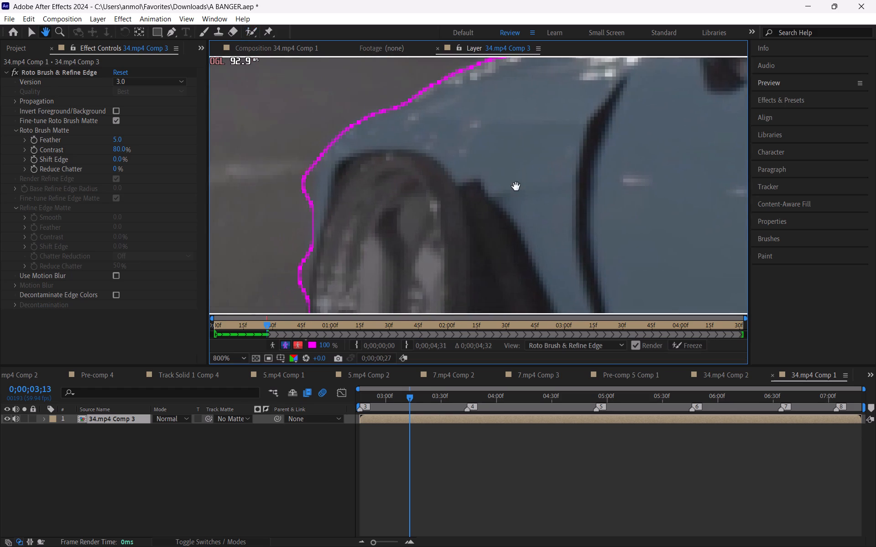
drag(505, 190, 585, 155)
alt+click(369, 139)
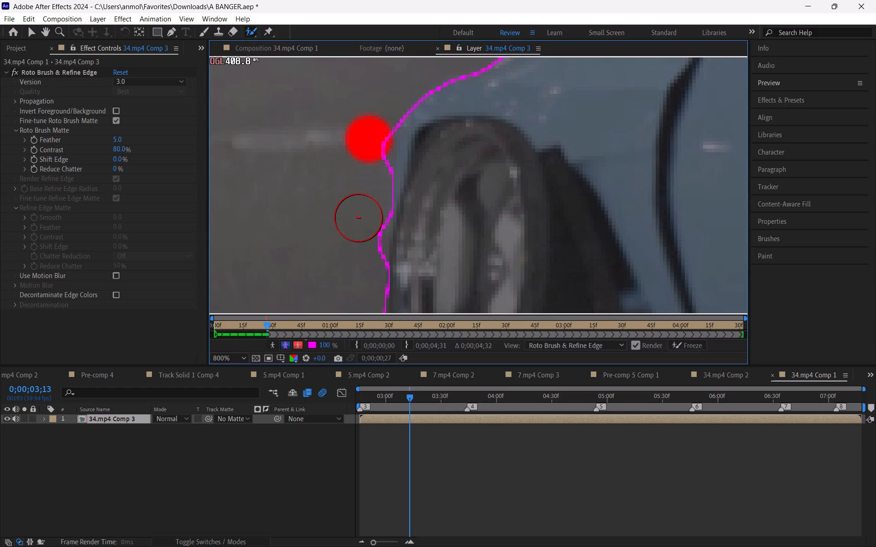
alt+click(371, 151)
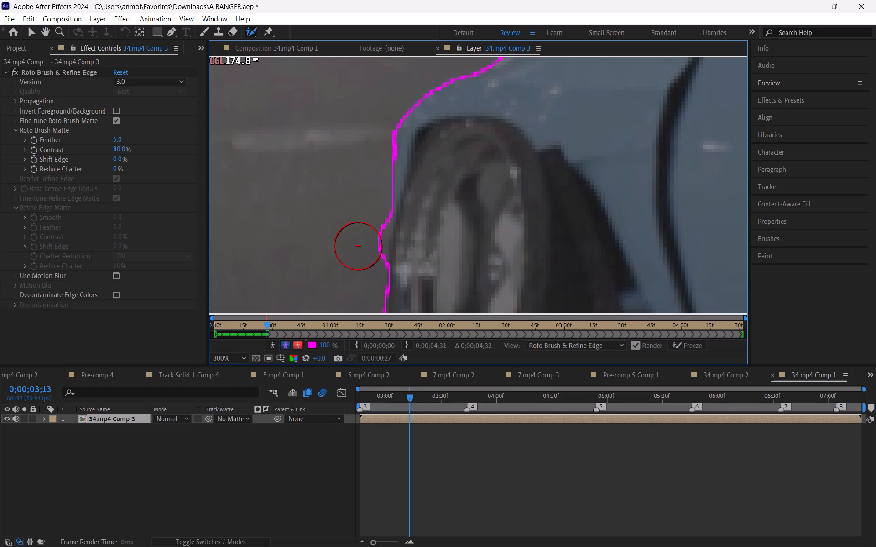
alt+click(362, 236)
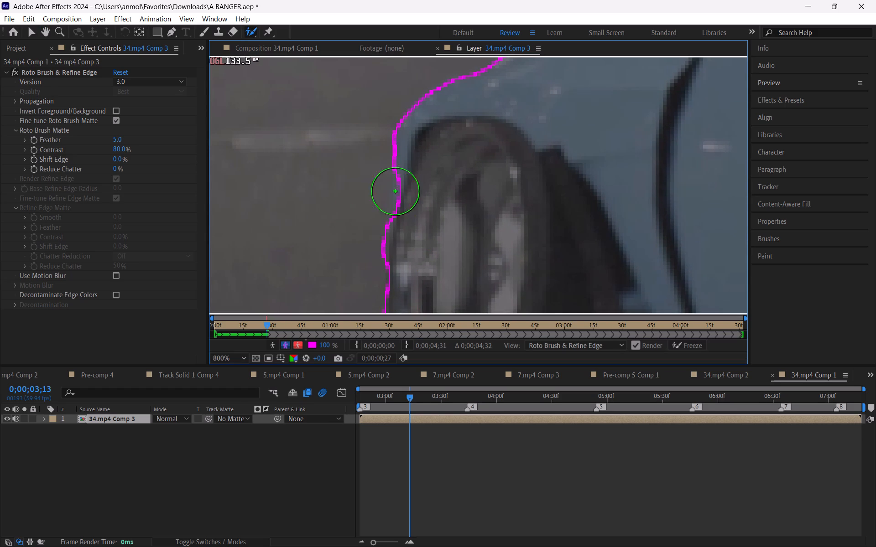
Add Roto Brush foreground dabs on the front tyre's outer edge and its lower outer corner near the road.
click(417, 194)
key(space)
key(space)
key(space)
key(space)
key(space)
key(space)
key(space)
key(space)
key(space)
key(space)
key(space)
key(space)
key(space)
key(space)
key(space)
key(space)
key(space)
key(space)
key(space)
key(space)
drag(437, 243, 422, 150)
drag(441, 184, 440, 180)
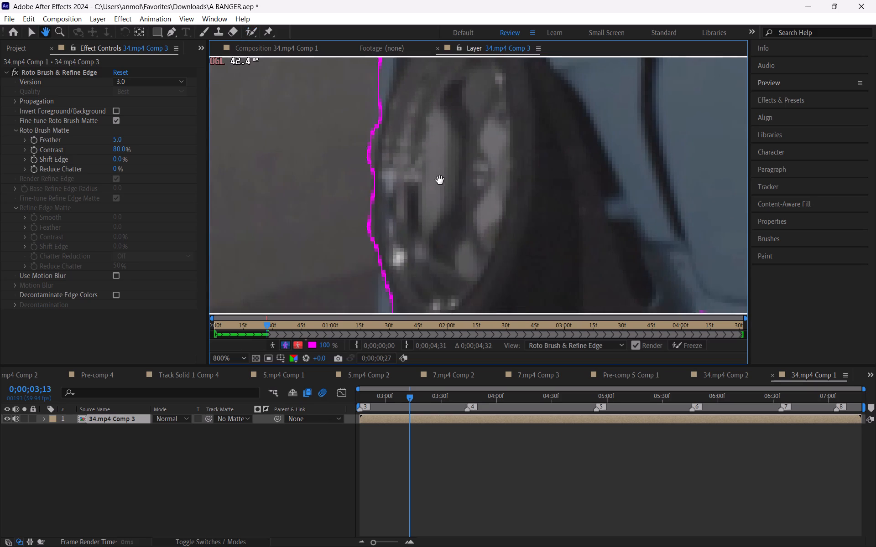
drag(440, 180, 428, 106)
drag(478, 158, 462, 154)
click(366, 222)
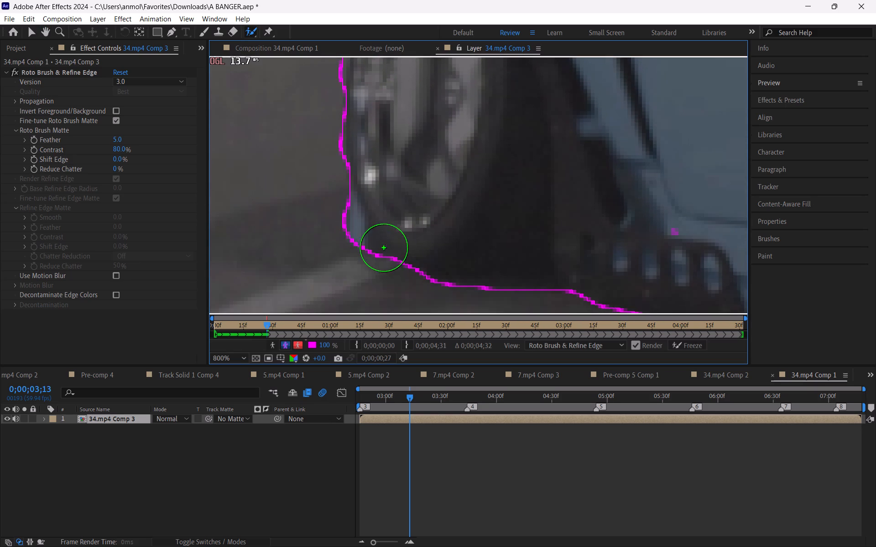
Examine the Roto Brush boundary along the car's underside, rear bumper, spoiler and roofline.
key(space)
key(space)
key(space)
drag(422, 236, 366, 142)
scroll(496, 158, down, 2)
key(space)
key(space)
key(space)
key(space)
key(space)
key(space)
key(space)
key(space)
key(space)
key(space)
key(space)
key(space)
key(space)
key(space)
key(space)
key(space)
key(space)
key(space)
key(space)
key(space)
drag(600, 179, 474, 176)
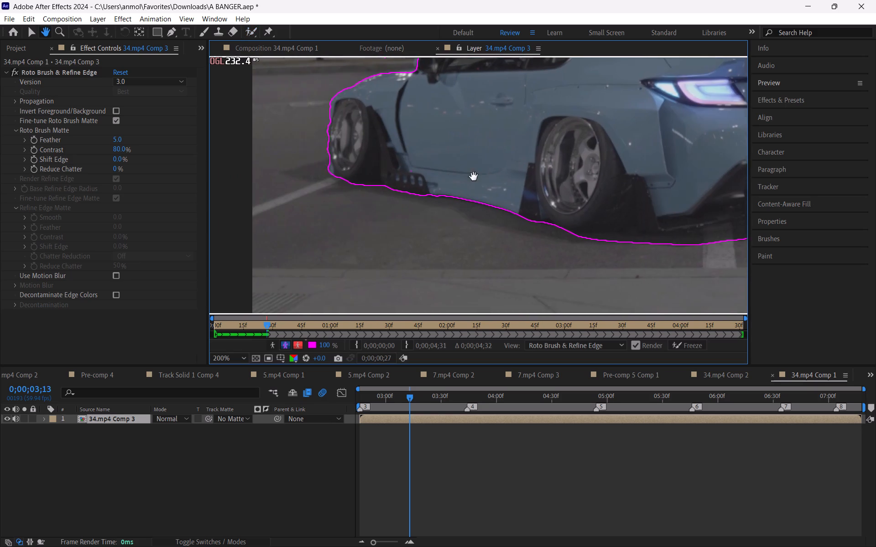
drag(474, 176, 447, 180)
drag(502, 183, 458, 207)
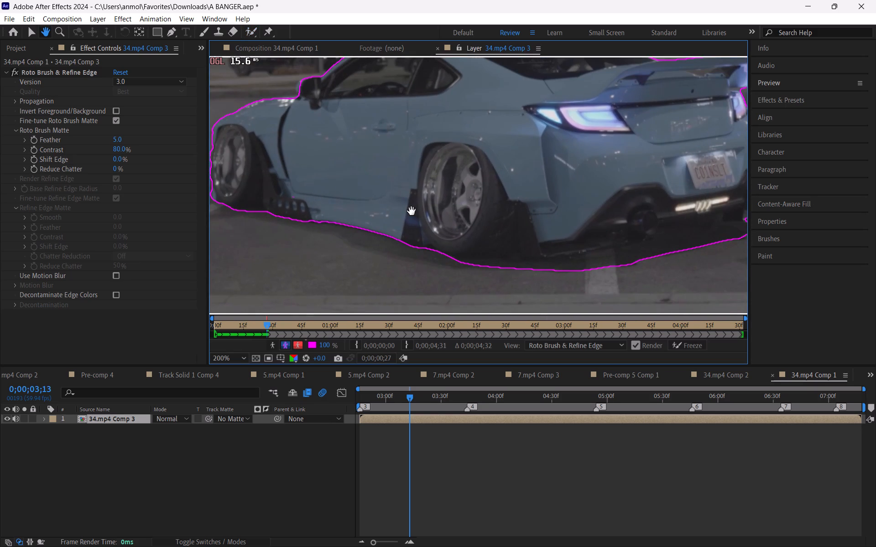
drag(412, 211, 339, 247)
drag(479, 194, 490, 219)
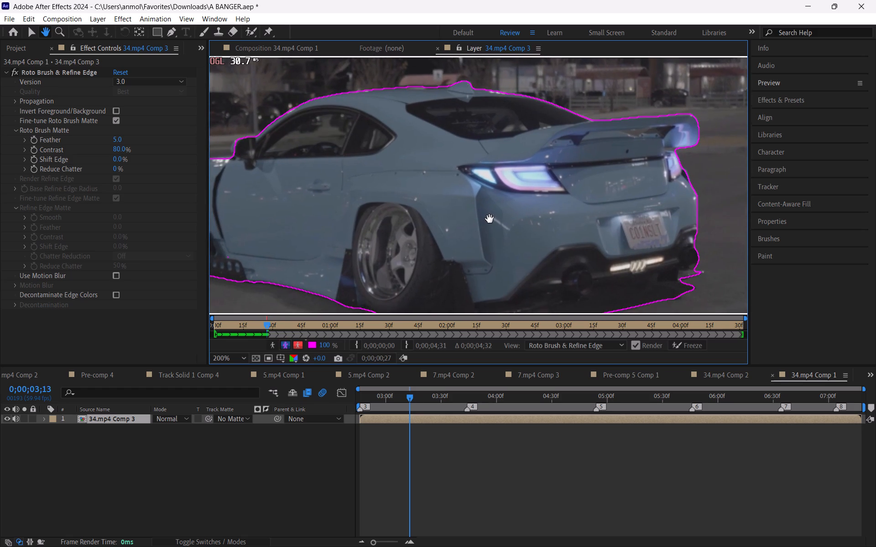
drag(490, 219, 535, 244)
Add a Roto Brush foreground dab on the outer edge of the side mirror to include its whole housing.
scroll(271, 181, up, 1)
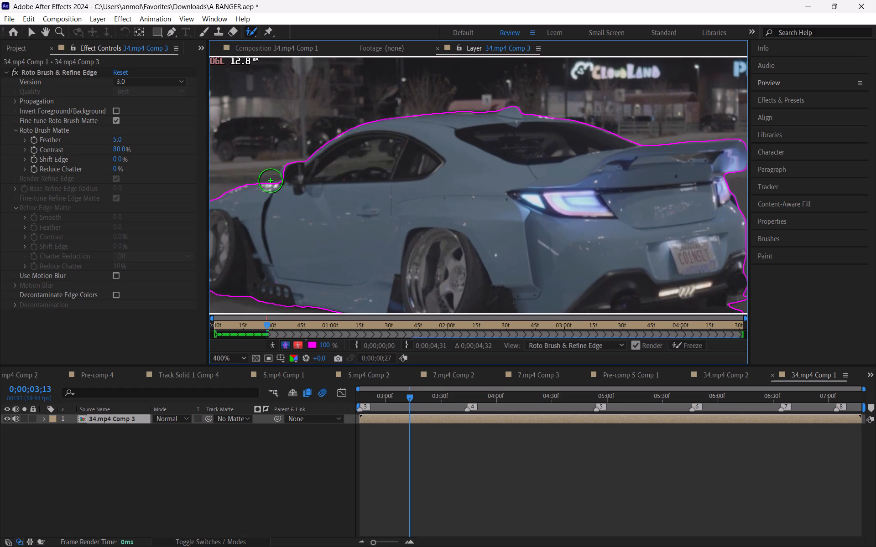
key(space)
key(space)
key(space)
key(space)
key(space)
key(space)
key(space)
key(space)
key(space)
key(space)
key(space)
key(space)
key(space)
key(space)
key(space)
key(space)
key(space)
key(space)
key(space)
key(space)
drag(282, 179, 611, 244)
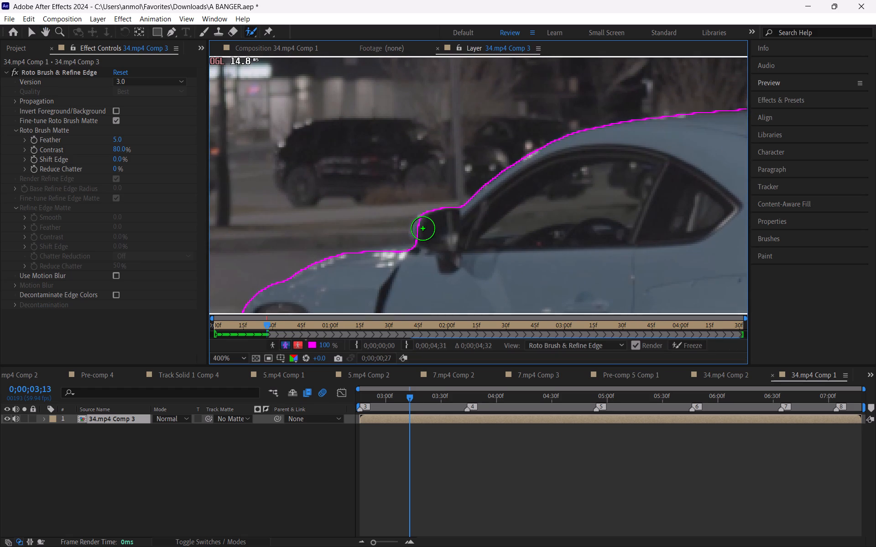
click(423, 228)
Freeze the Roto Brush matte of the 34.mp4 Comp 3 layer with the whole car in view.
key(space)
key(space)
key(space)
key(space)
key(space)
key(space)
key(space)
key(space)
key(space)
drag(476, 217, 339, 161)
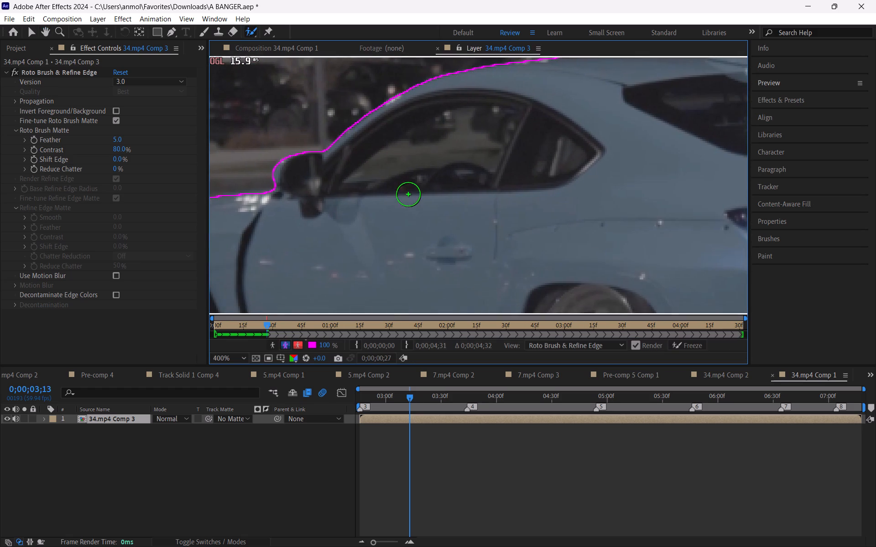
scroll(408, 195, down, 2)
click(675, 349)
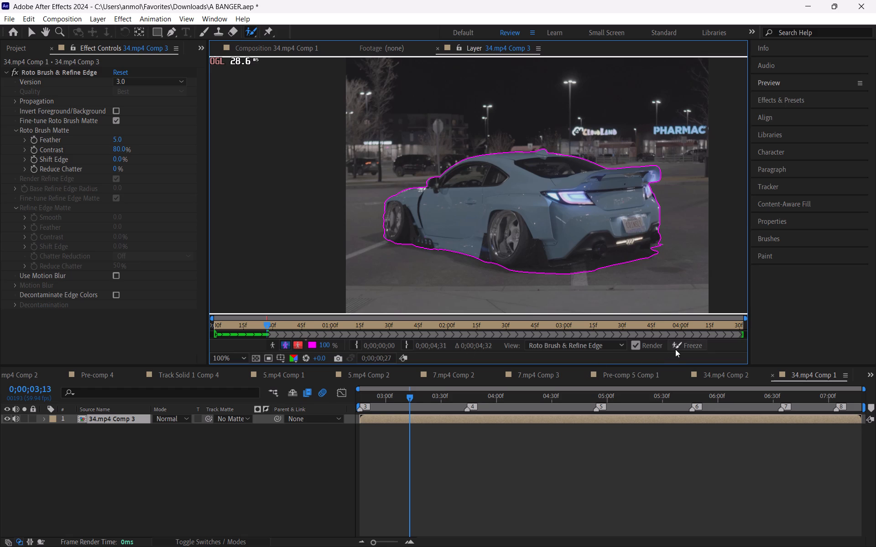
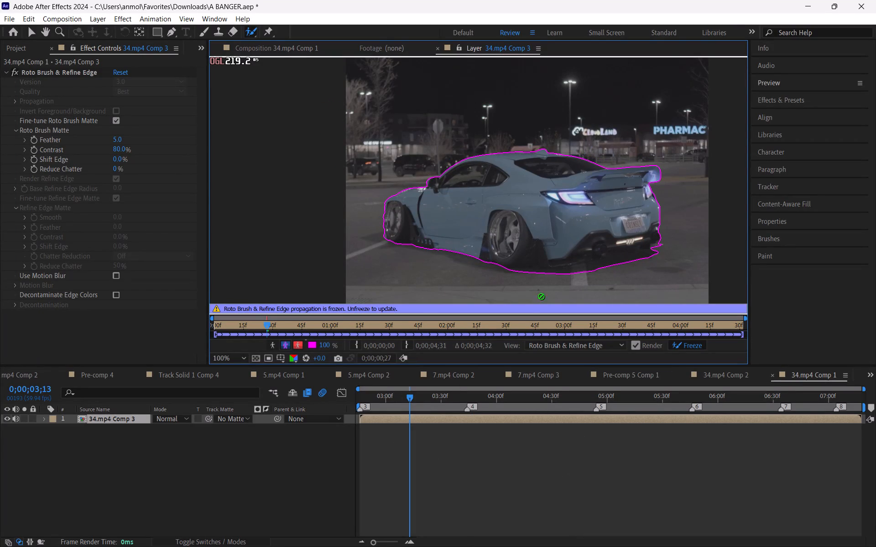
Examine the car cutout across the 34.mp4 Comp 1 timeline, from its middle back to the first frame.
click(266, 43)
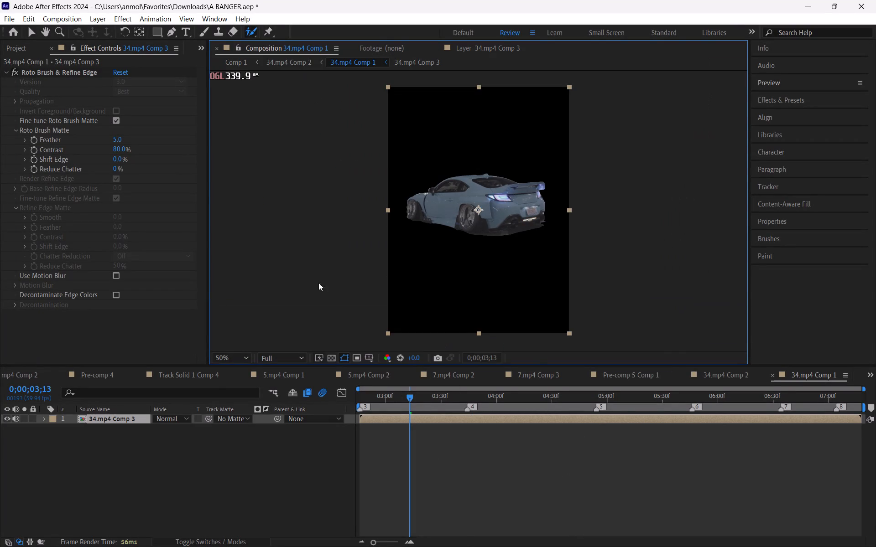
click(481, 472)
drag(417, 397, 459, 397)
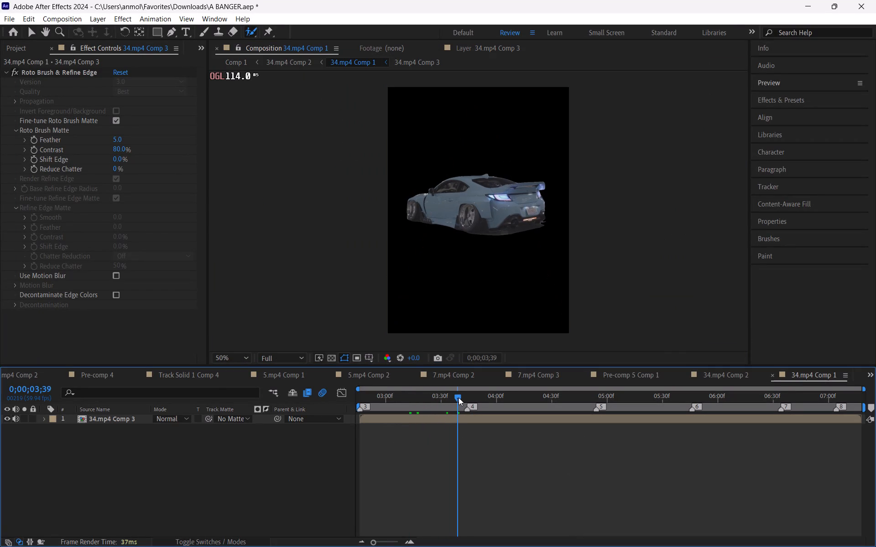
drag(459, 397, 548, 392)
drag(523, 392, 405, 392)
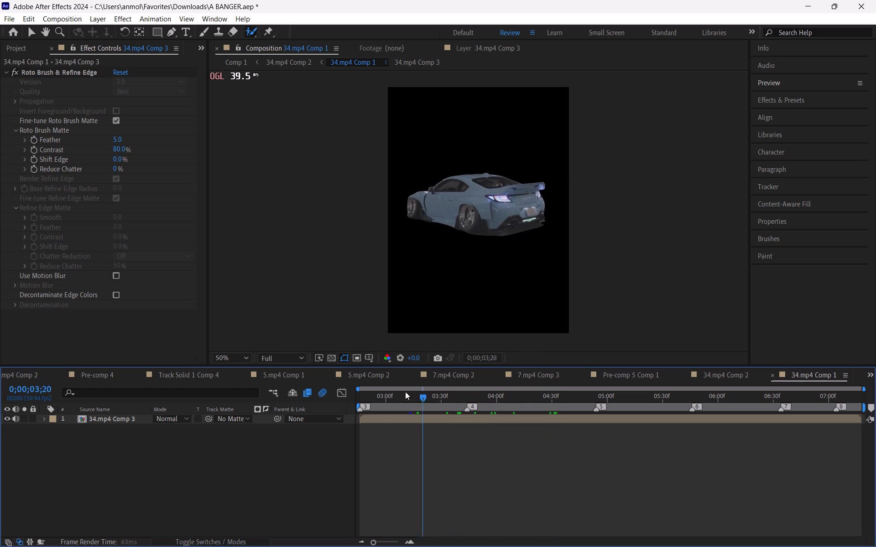
drag(405, 392, 358, 394)
click(399, 445)
drag(359, 396, 354, 399)
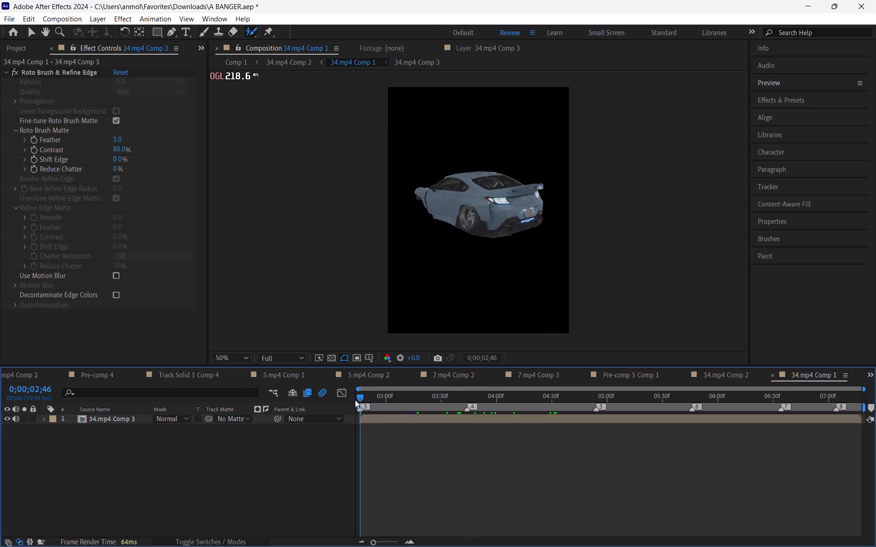
Duplicate the 34.mp4 Comp 3 layer and remove all effects from the lower copy.
click(382, 422)
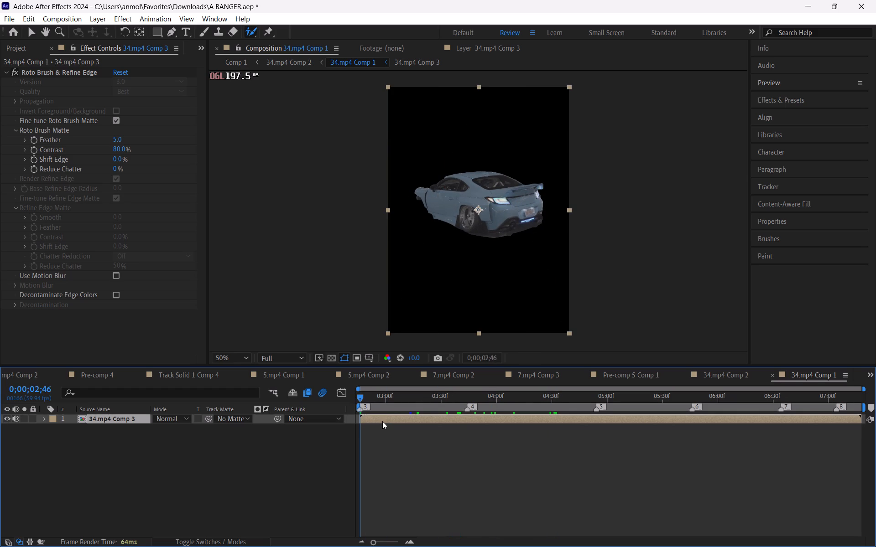
key(ctrl+d)
click(46, 426)
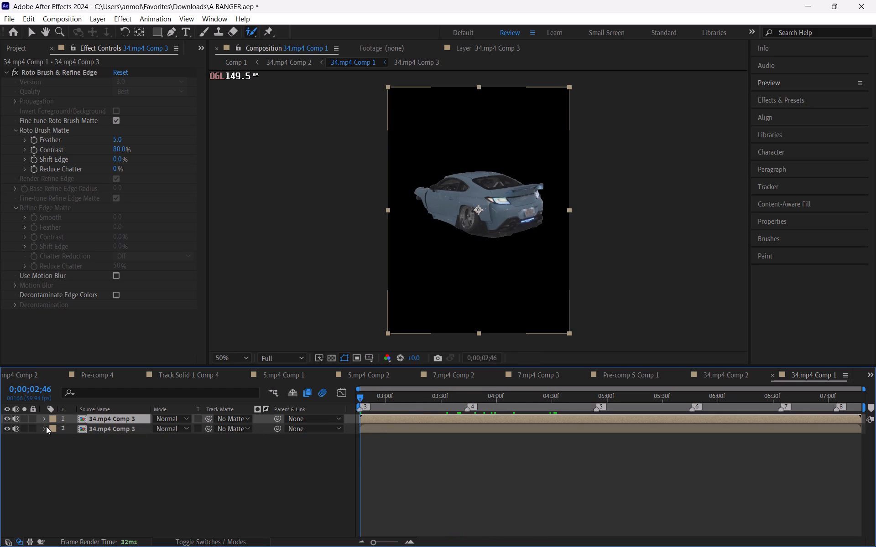
click(65, 438)
key(Delete)
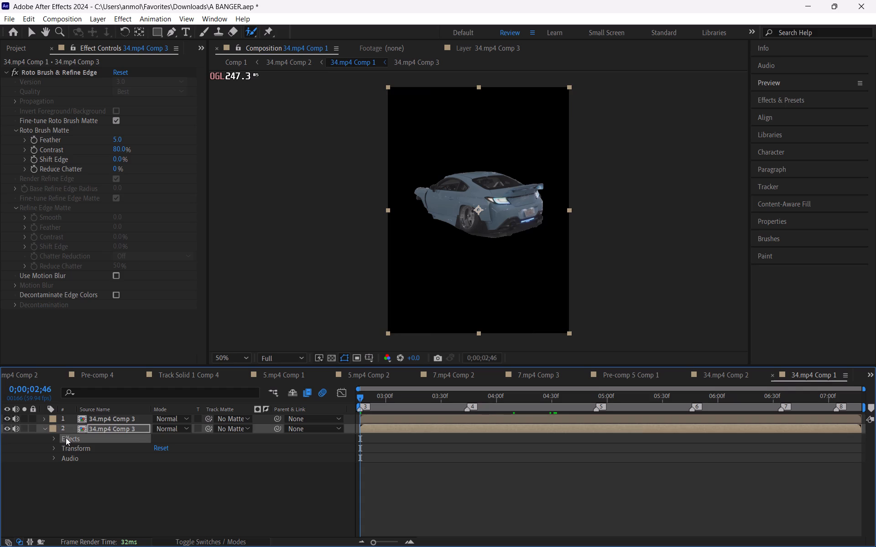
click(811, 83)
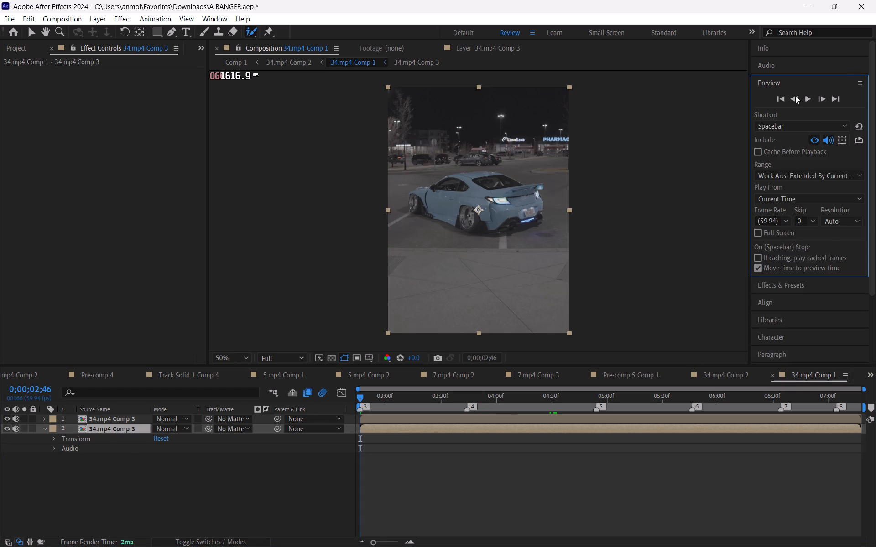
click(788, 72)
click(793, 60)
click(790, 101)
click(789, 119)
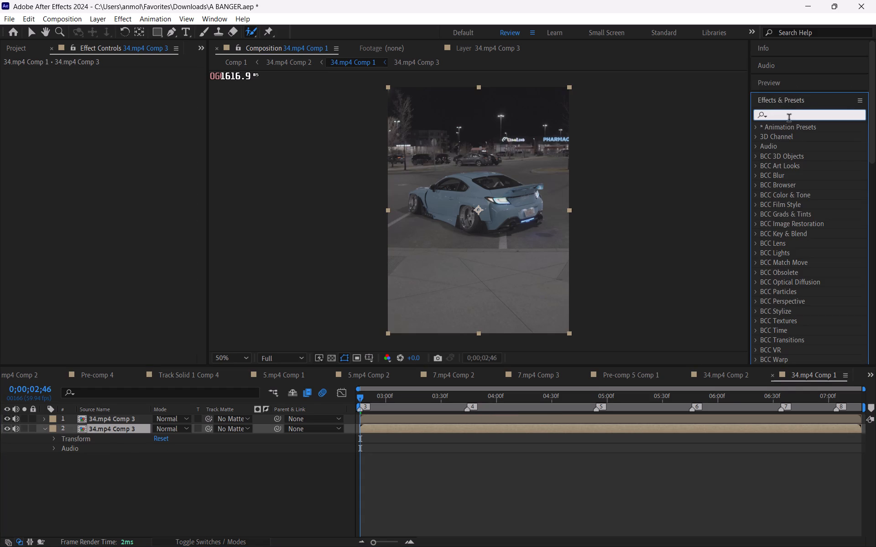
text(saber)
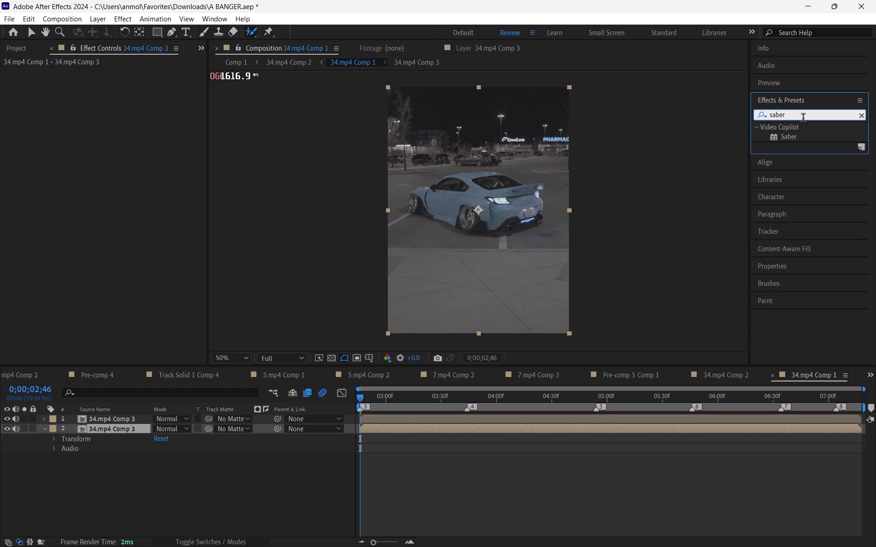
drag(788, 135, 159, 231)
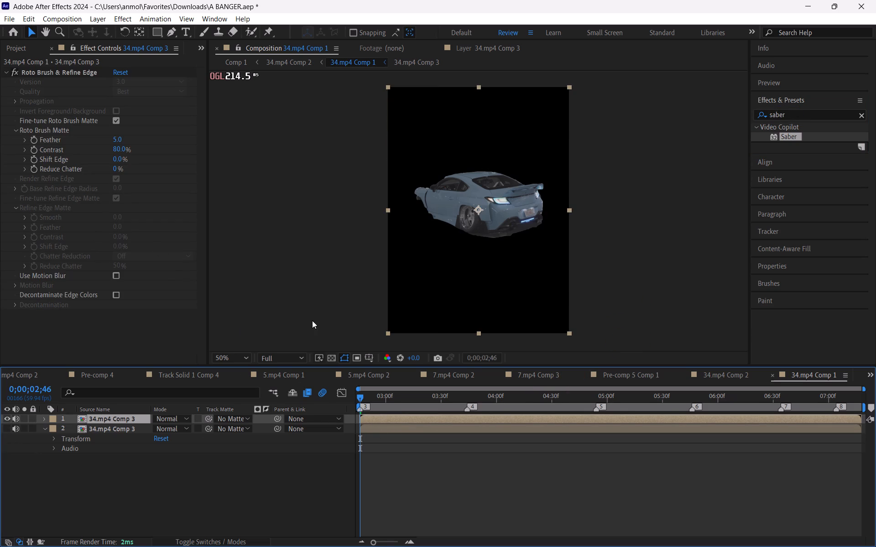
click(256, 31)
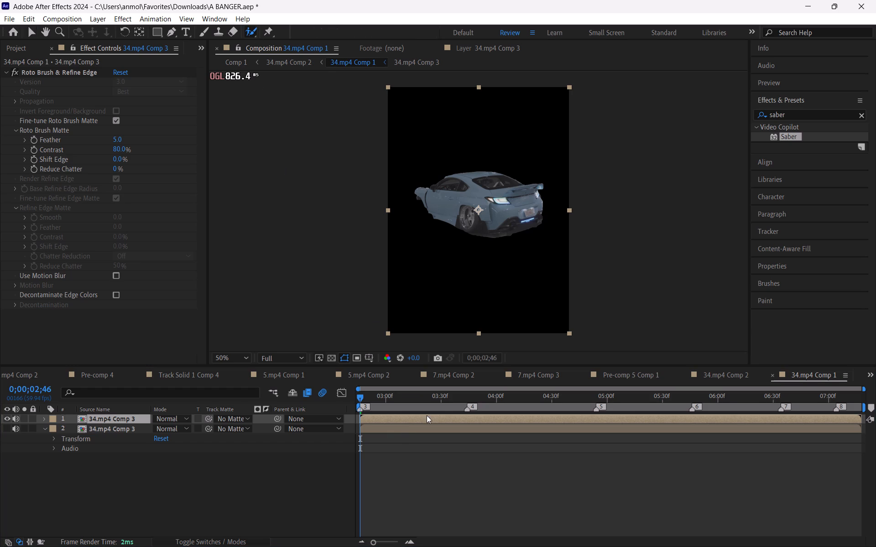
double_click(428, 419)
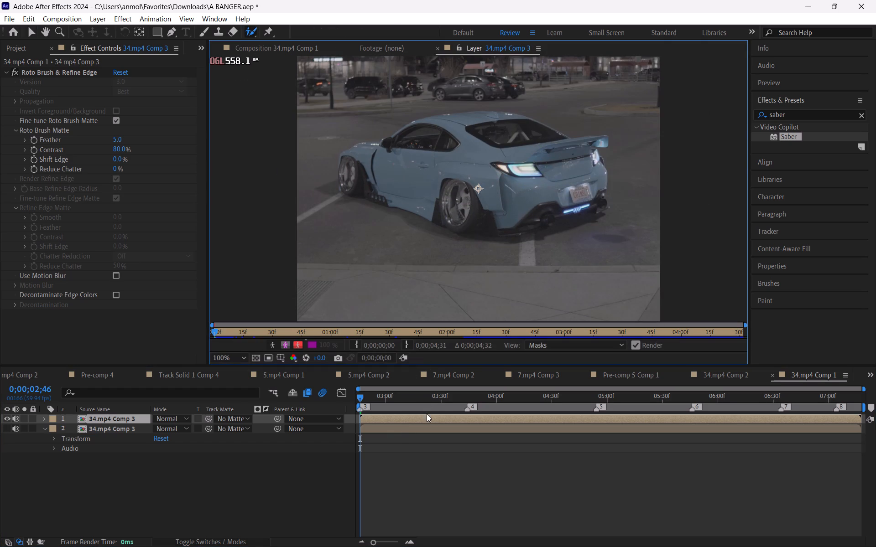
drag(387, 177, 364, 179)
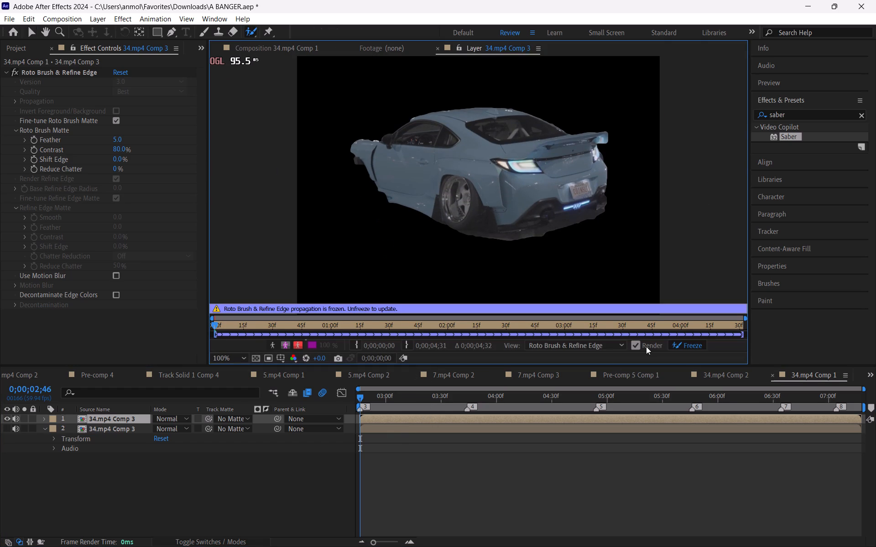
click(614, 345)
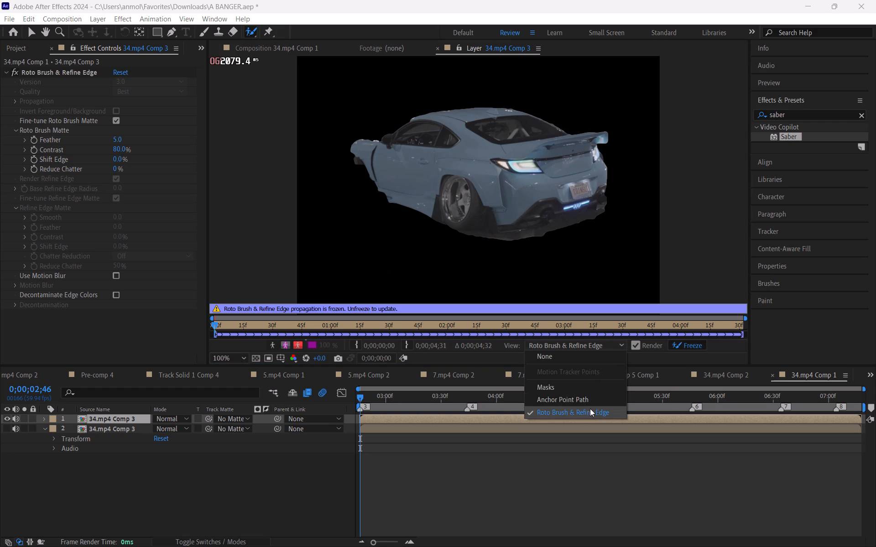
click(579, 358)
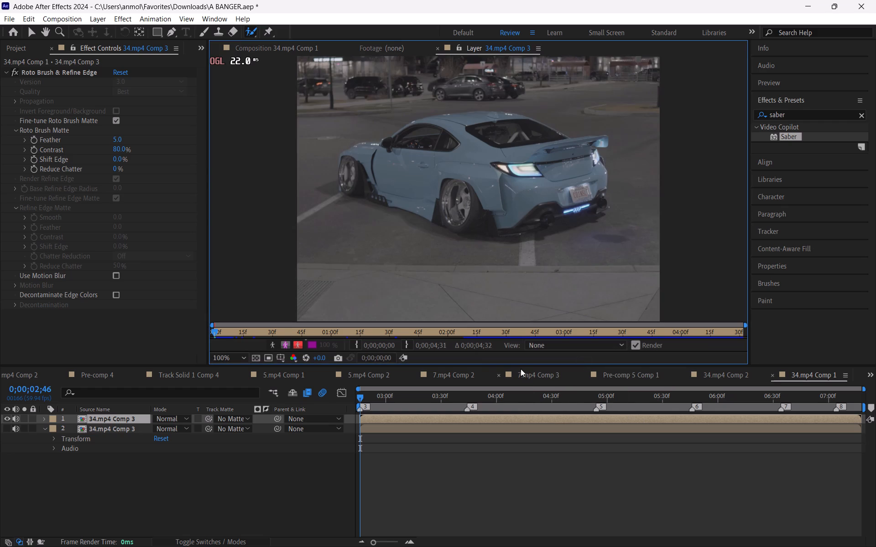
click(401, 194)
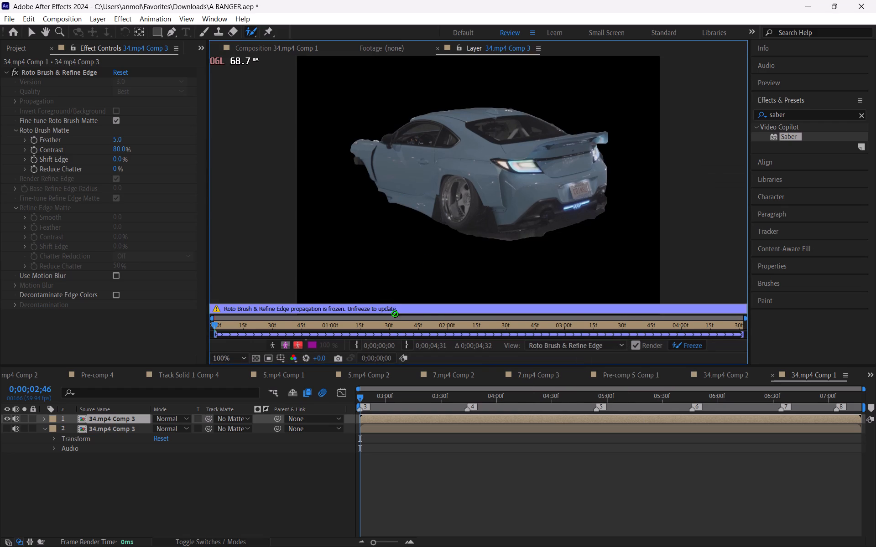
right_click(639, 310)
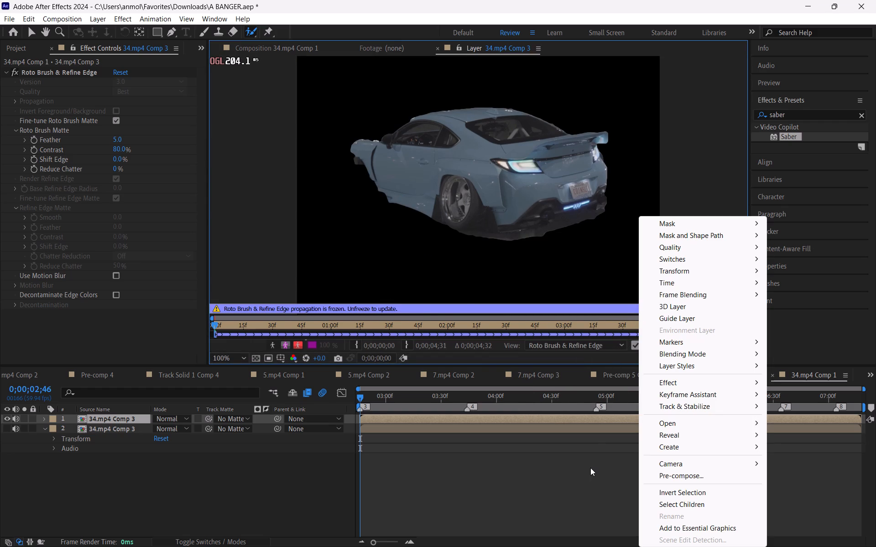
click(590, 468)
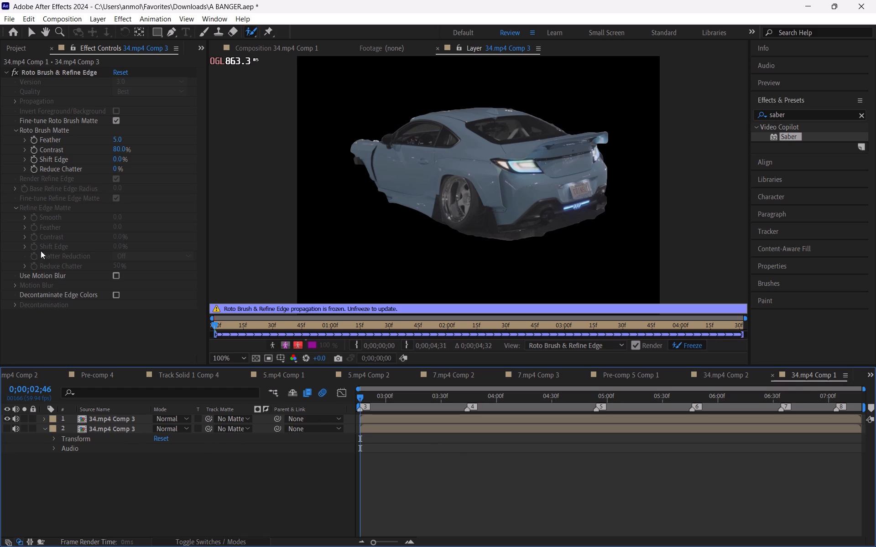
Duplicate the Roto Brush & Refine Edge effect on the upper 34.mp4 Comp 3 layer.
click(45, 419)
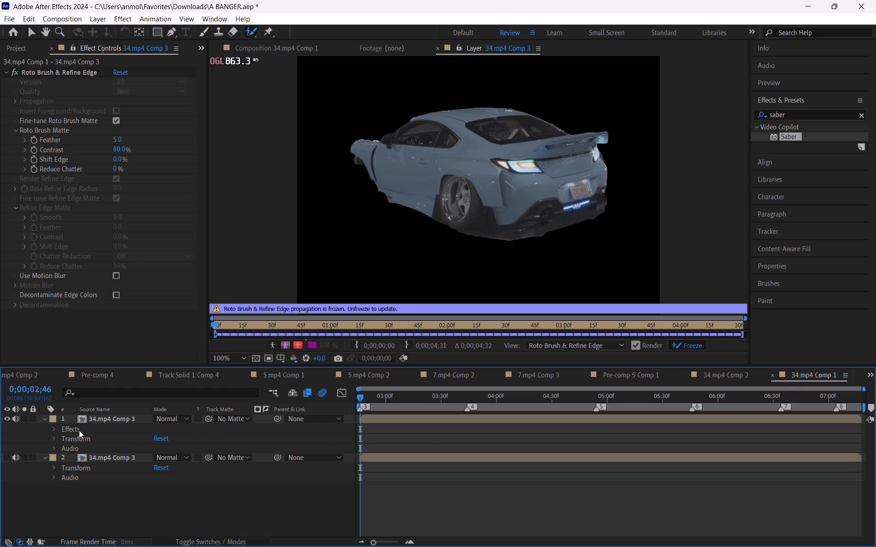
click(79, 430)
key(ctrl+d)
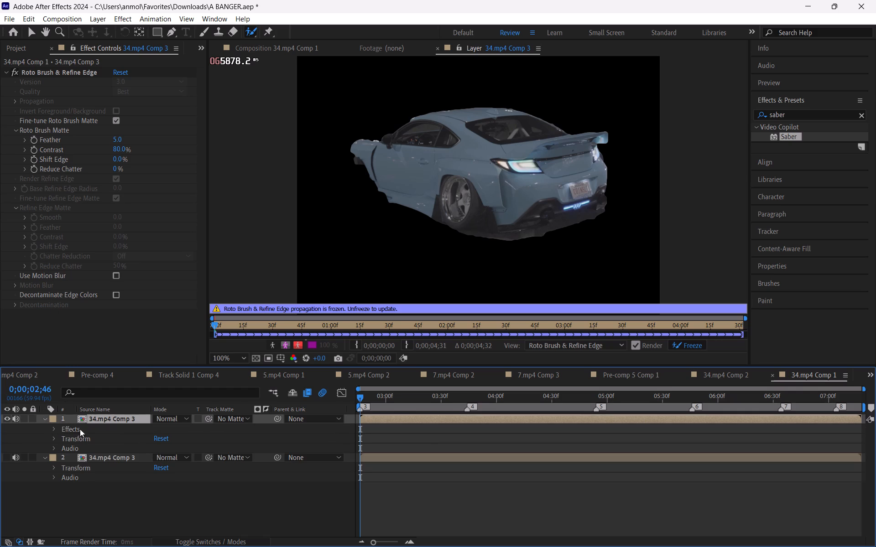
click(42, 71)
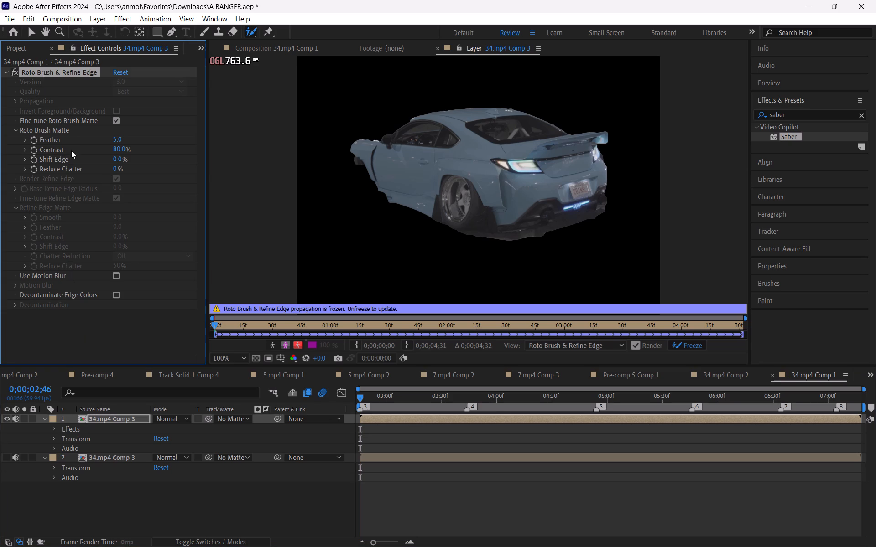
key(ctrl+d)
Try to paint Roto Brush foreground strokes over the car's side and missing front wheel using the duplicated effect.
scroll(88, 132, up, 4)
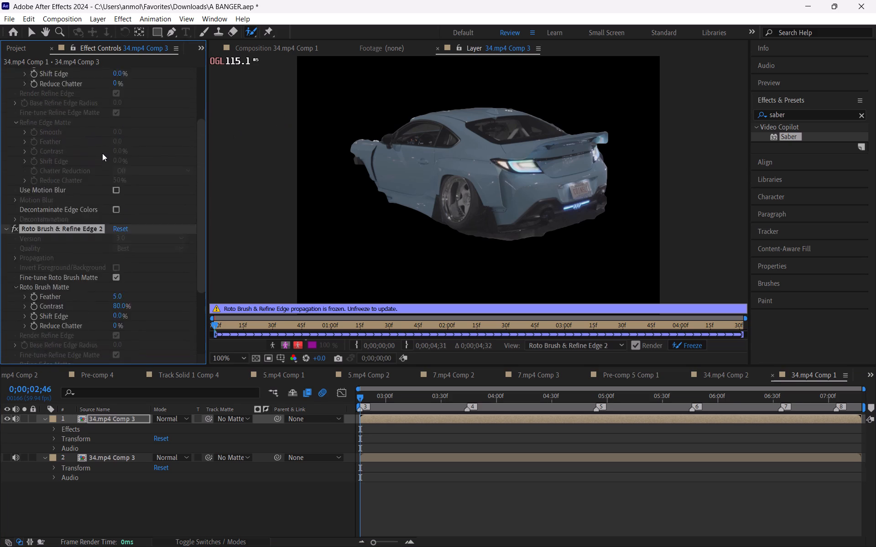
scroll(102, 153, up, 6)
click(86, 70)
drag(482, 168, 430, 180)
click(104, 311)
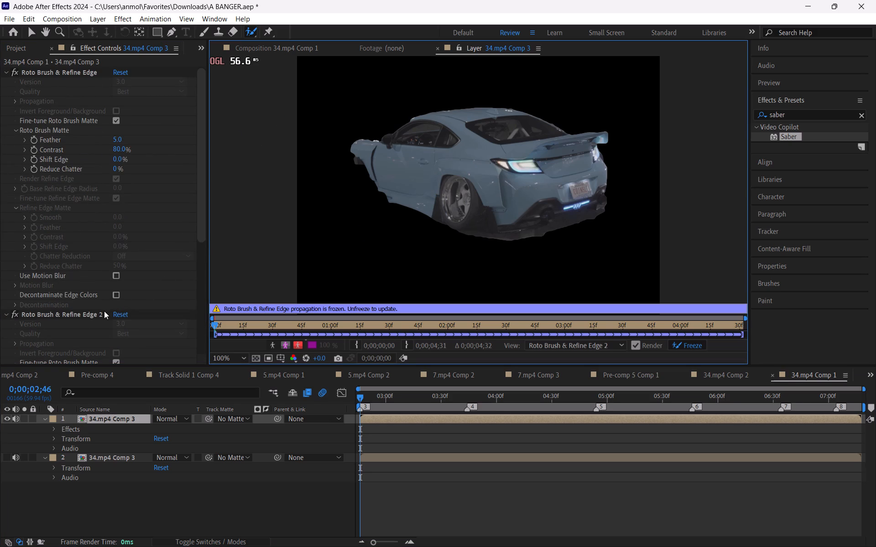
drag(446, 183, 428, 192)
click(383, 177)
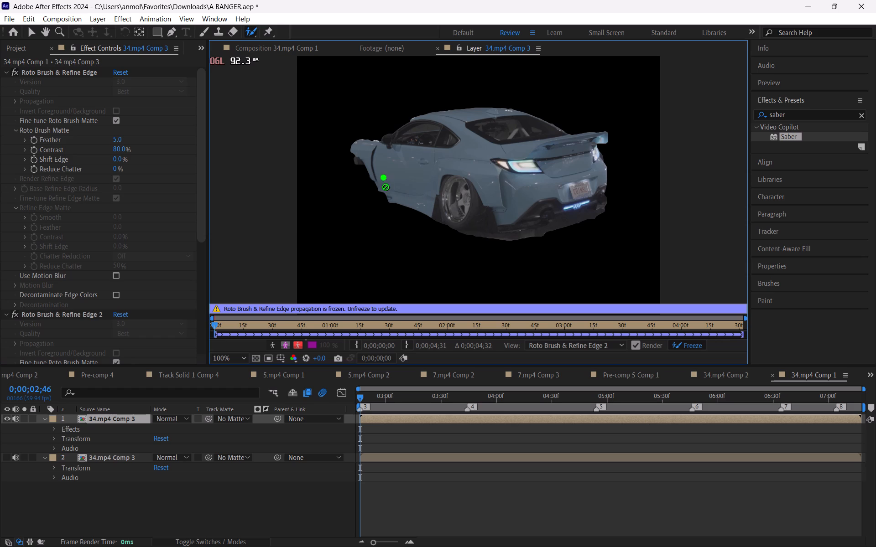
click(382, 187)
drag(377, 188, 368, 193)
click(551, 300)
Delete the upper 34.mp4 Comp 3 layer with its Roto Brush effects and switch to the Selection tool.
click(421, 444)
click(417, 420)
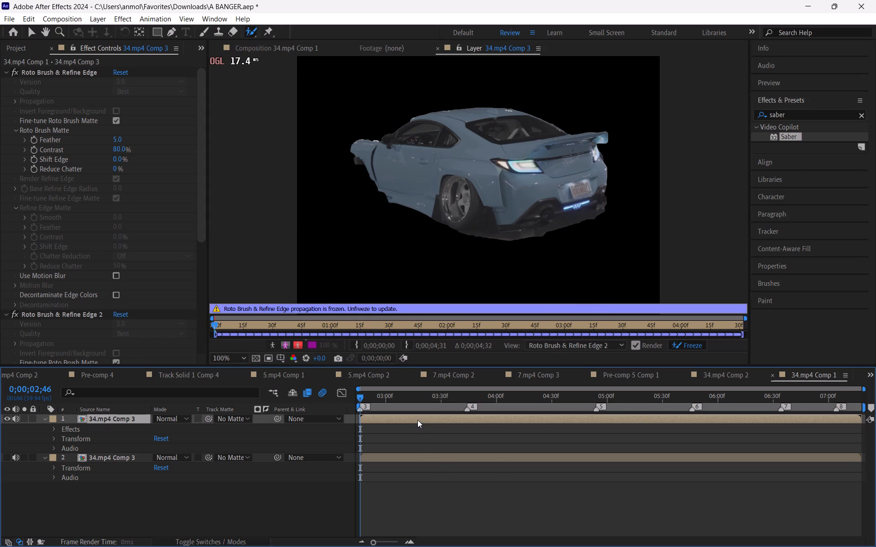
key(Delete)
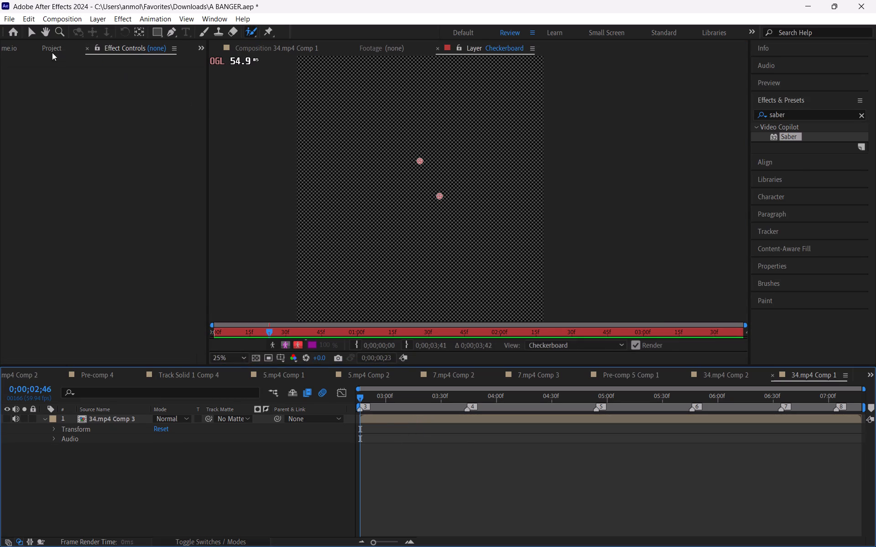
click(32, 31)
click(433, 438)
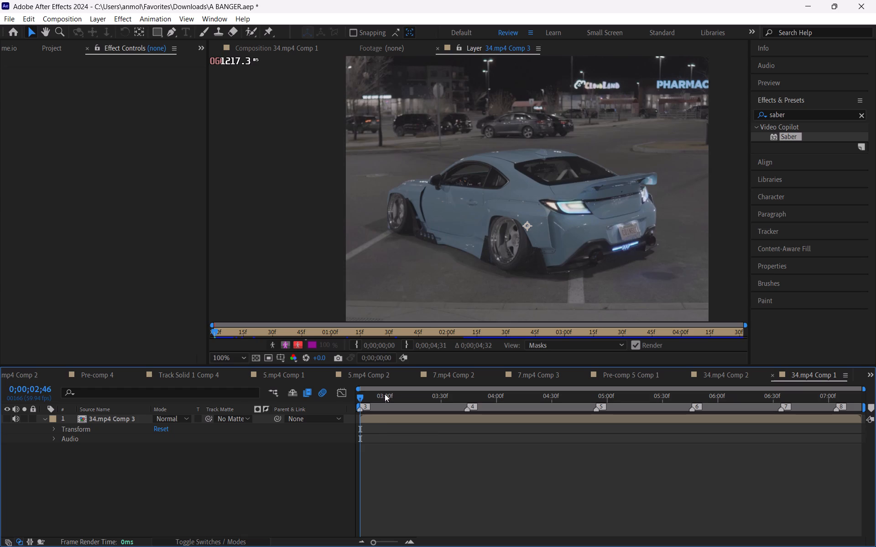
Duplicate the 34.mp4 Comp 3 layer at its first frame and activate the Roto Brush tool.
drag(385, 394, 360, 409)
click(368, 422)
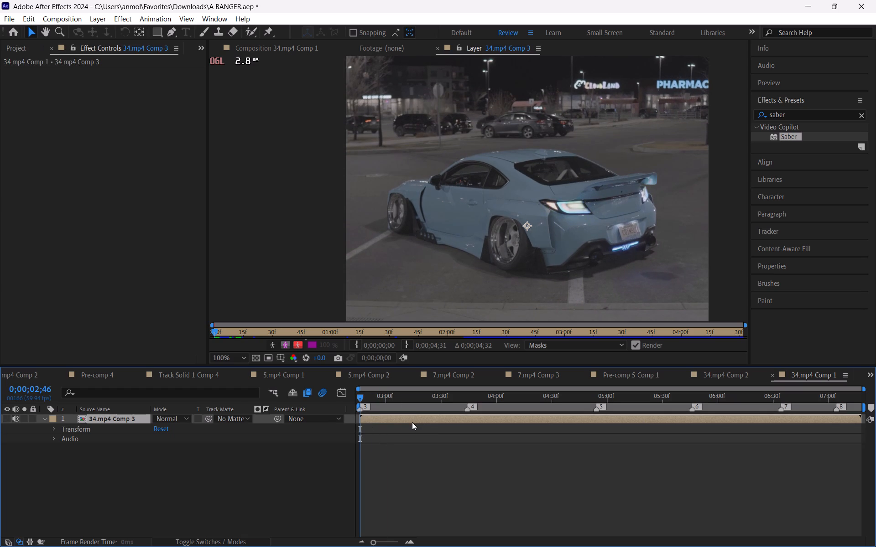
key(ctrl+d)
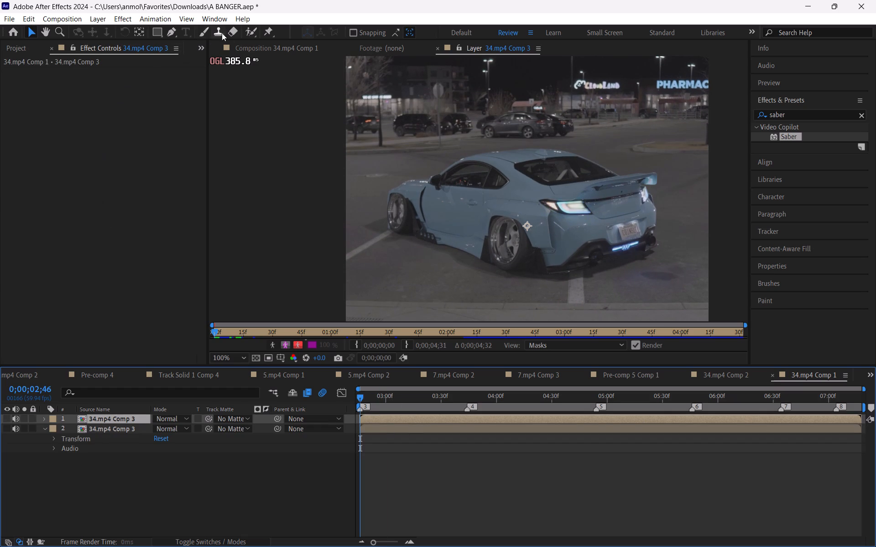
click(249, 33)
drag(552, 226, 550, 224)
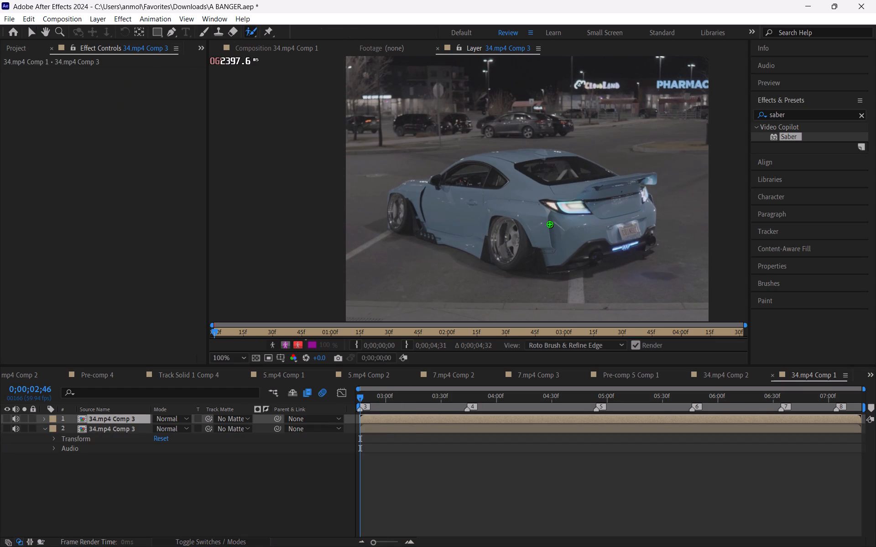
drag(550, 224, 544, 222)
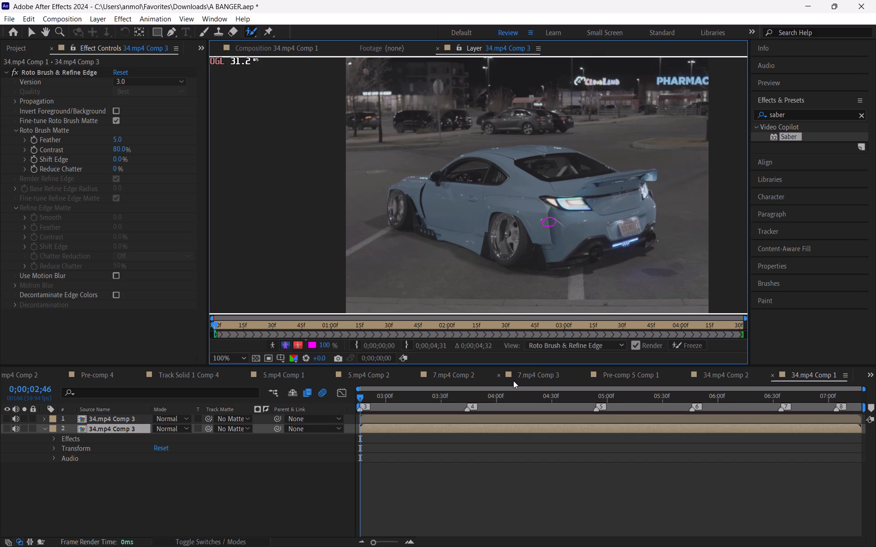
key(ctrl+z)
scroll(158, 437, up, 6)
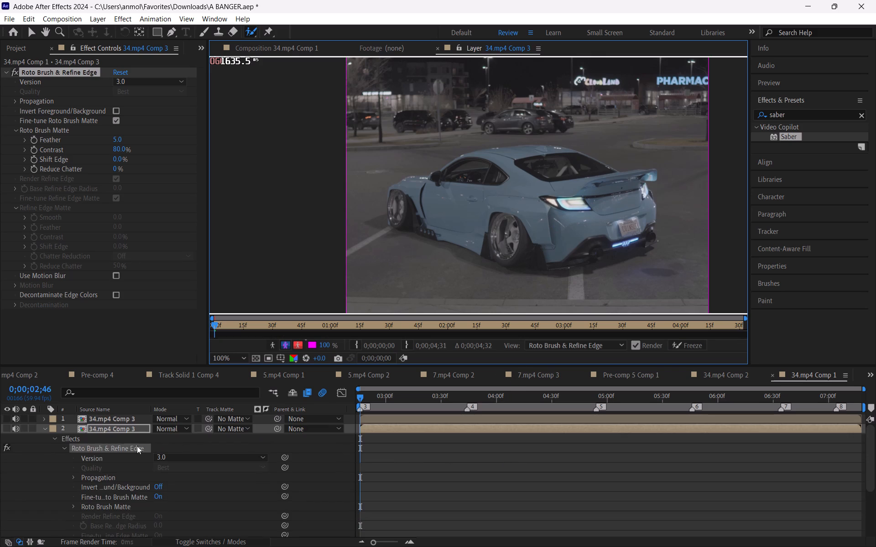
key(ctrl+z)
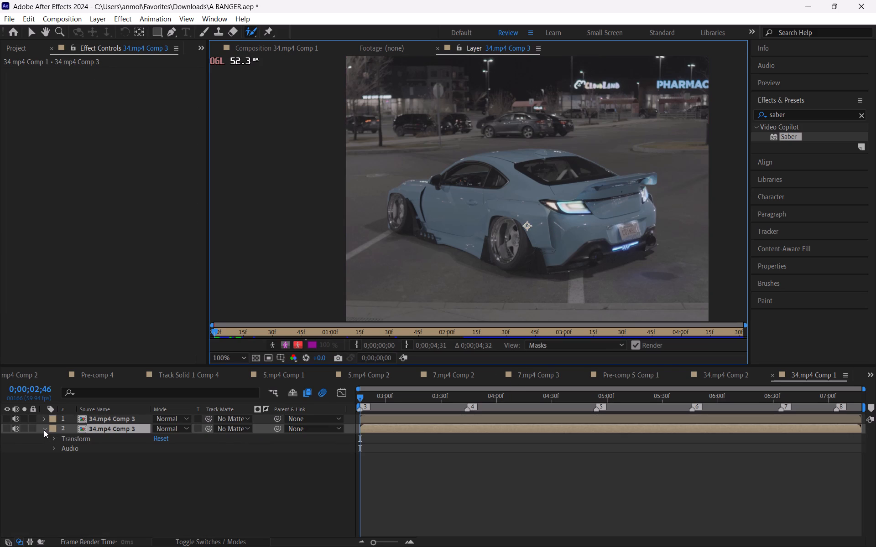
Open the upper 34.mp4 Comp 3 layer and paint Roto Brush foreground strokes over the car's rear quarter, side, roof, rear window and spoiler.
click(44, 430)
click(141, 420)
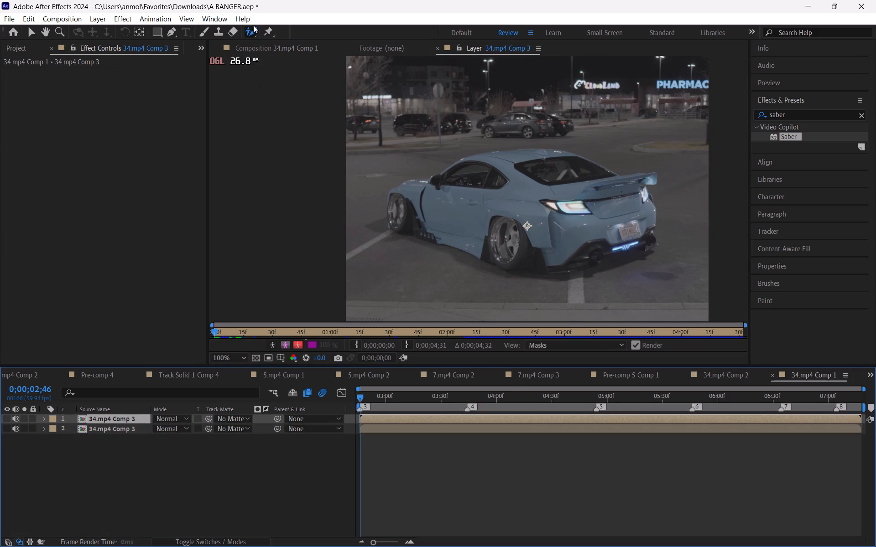
double_click(524, 417)
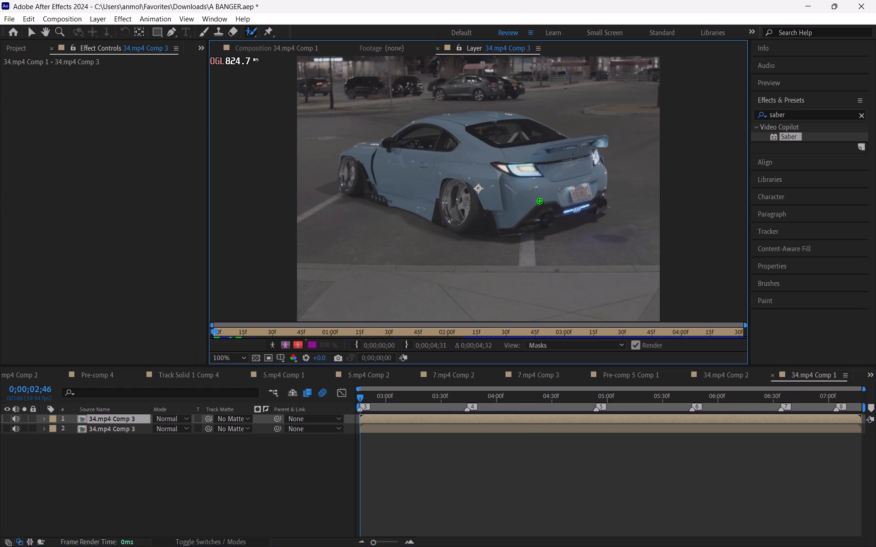
drag(538, 191, 441, 151)
drag(486, 173, 356, 173)
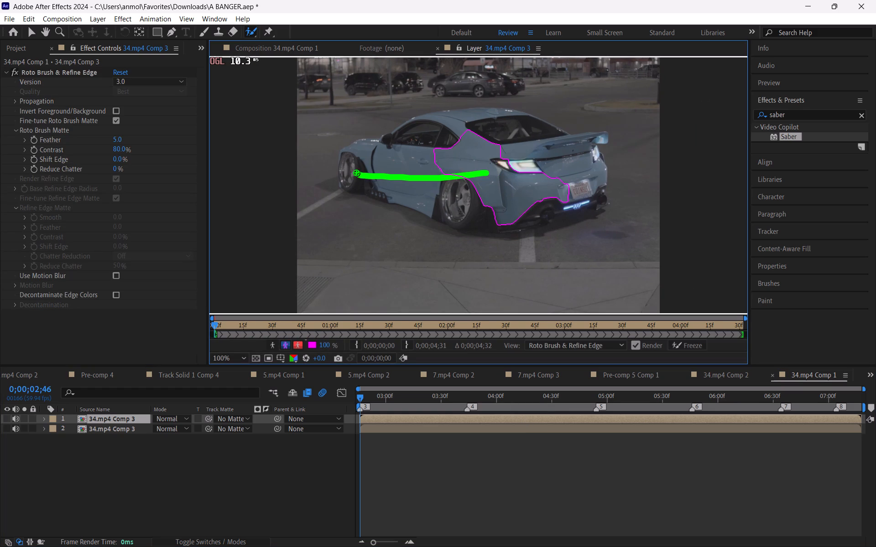
drag(467, 145, 467, 114)
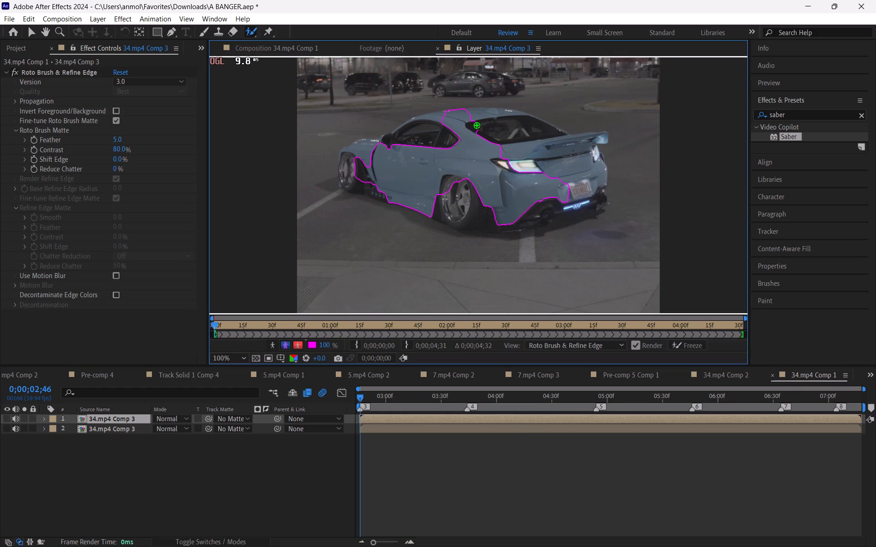
drag(467, 126, 577, 145)
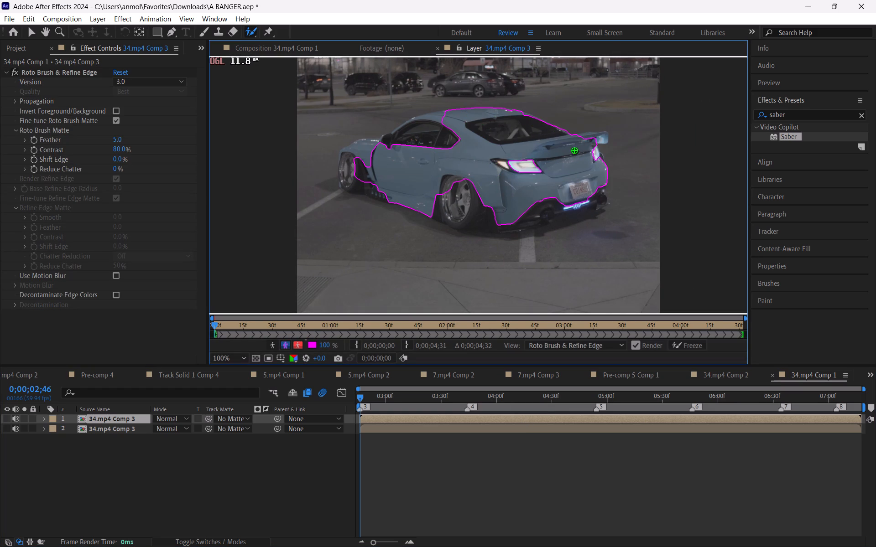
drag(592, 140, 605, 136)
Add foreground strokes across the rear bumper, both visible wheels, the front fender and roofline, and the lower side skirt.
drag(593, 188, 524, 216)
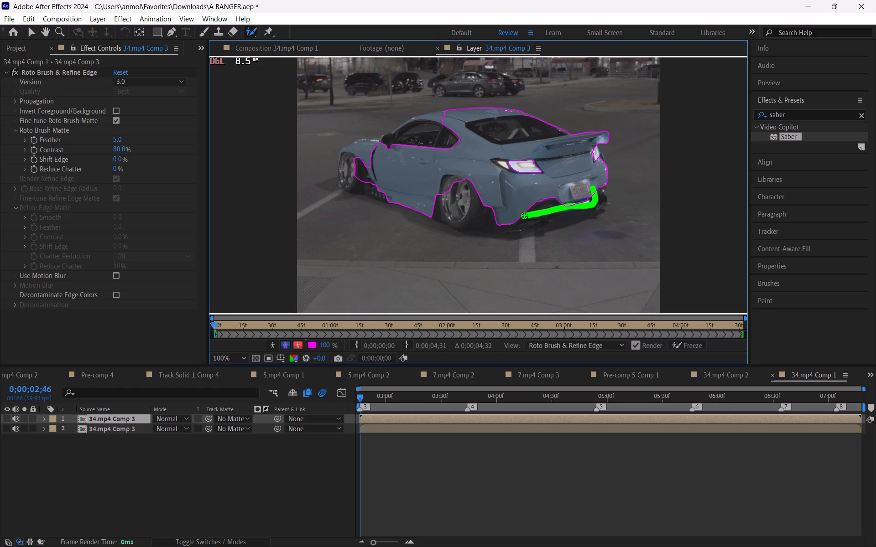
drag(524, 216, 440, 210)
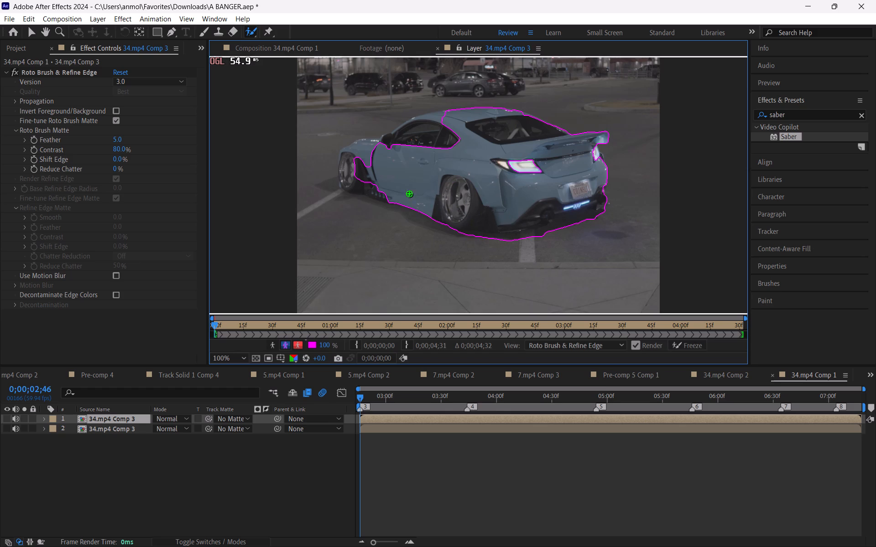
drag(380, 186, 365, 145)
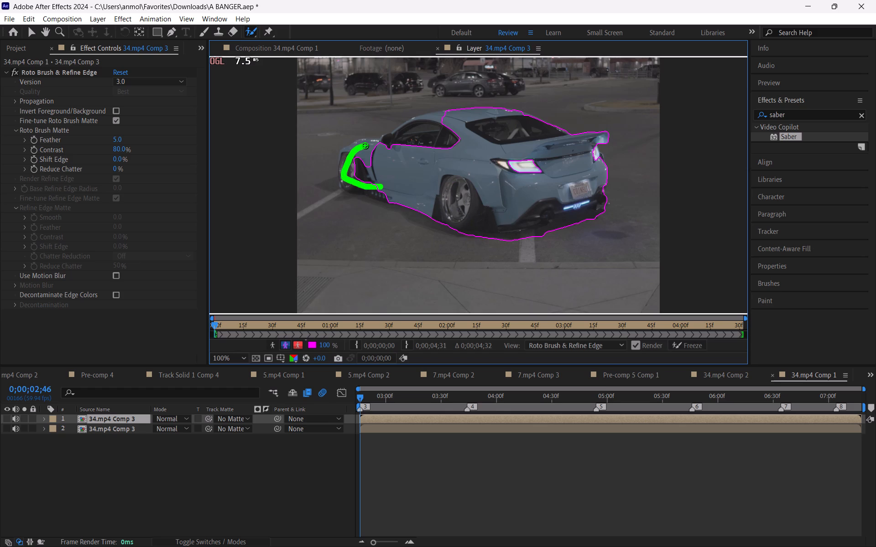
drag(365, 145, 450, 119)
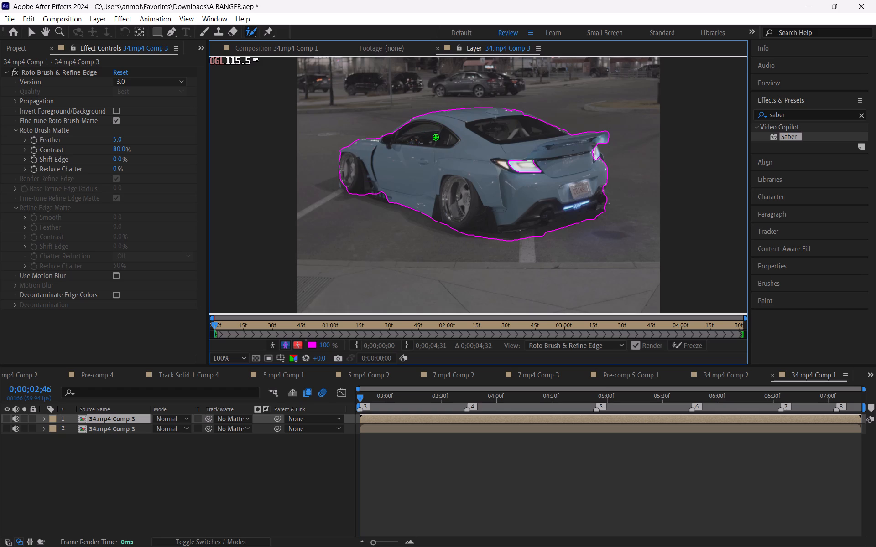
drag(388, 194, 372, 193)
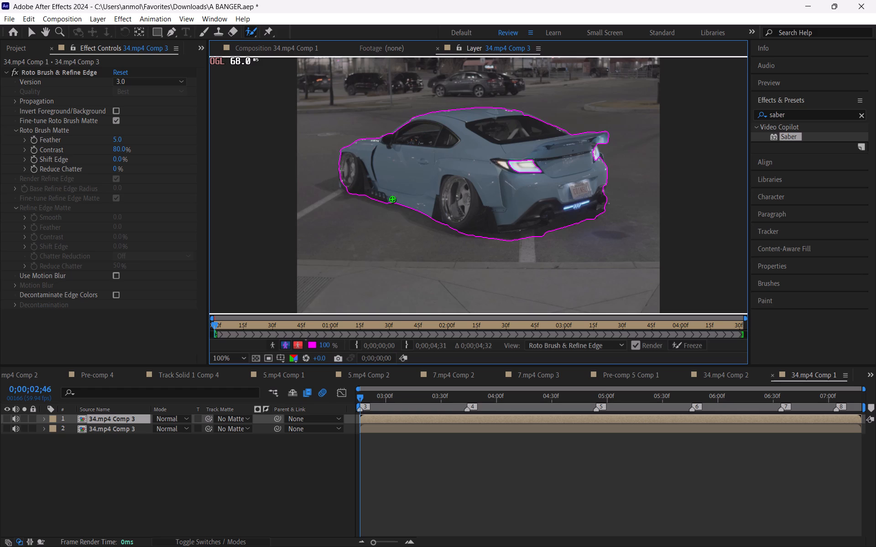
click(391, 201)
click(396, 201)
Refine the matte edge around the front wheel with close-up foreground strokes and a background stroke on the adjacent ground.
scroll(467, 215, up, 2)
key(space)
key(space)
key(space)
key(space)
key(space)
key(space)
key(space)
key(space)
key(space)
key(space)
key(space)
key(space)
key(space)
key(space)
key(space)
key(space)
key(space)
key(space)
key(space)
key(space)
drag(473, 243, 568, 134)
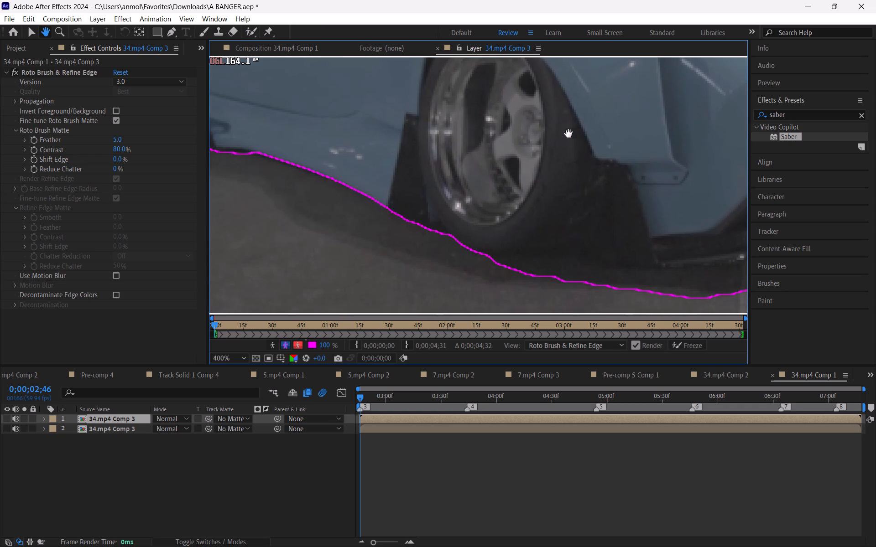
drag(511, 179, 730, 183)
drag(556, 135, 637, 210)
drag(510, 168, 612, 229)
drag(468, 215, 433, 206)
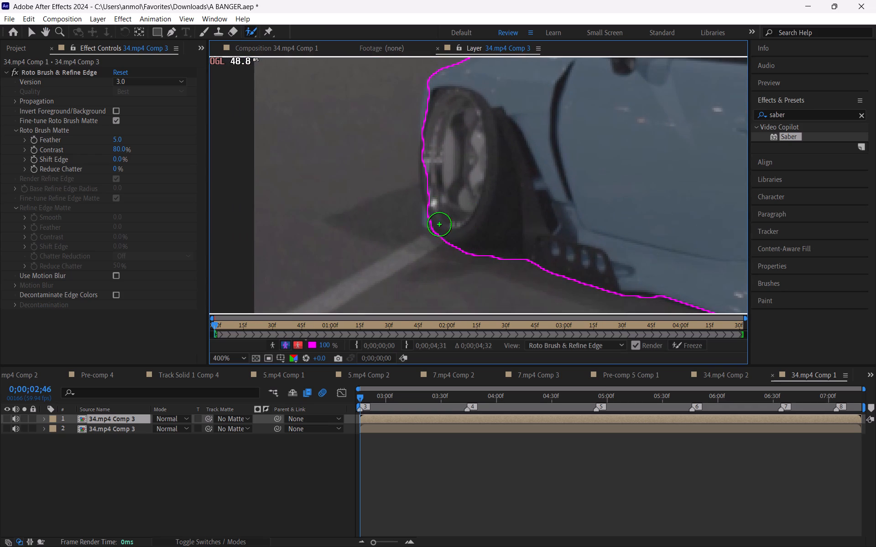
drag(438, 222, 433, 134)
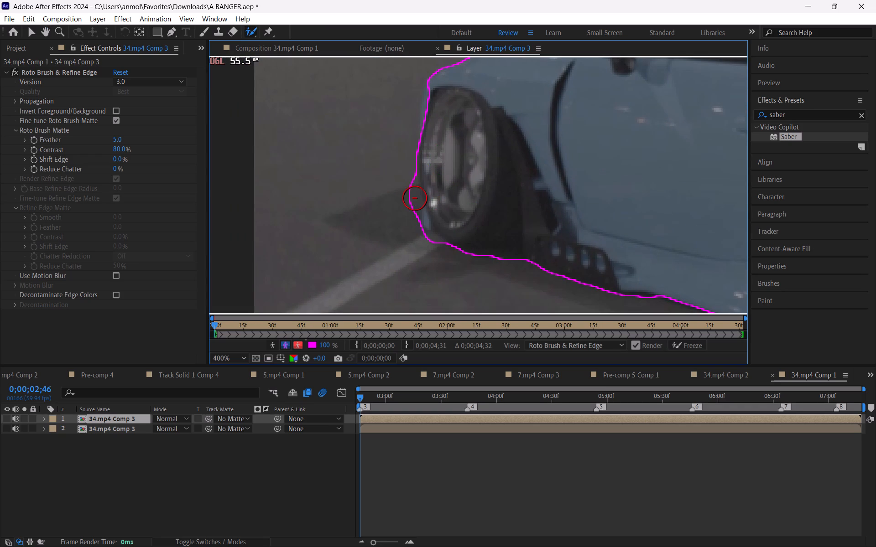
alt+drag(408, 187, 420, 226)
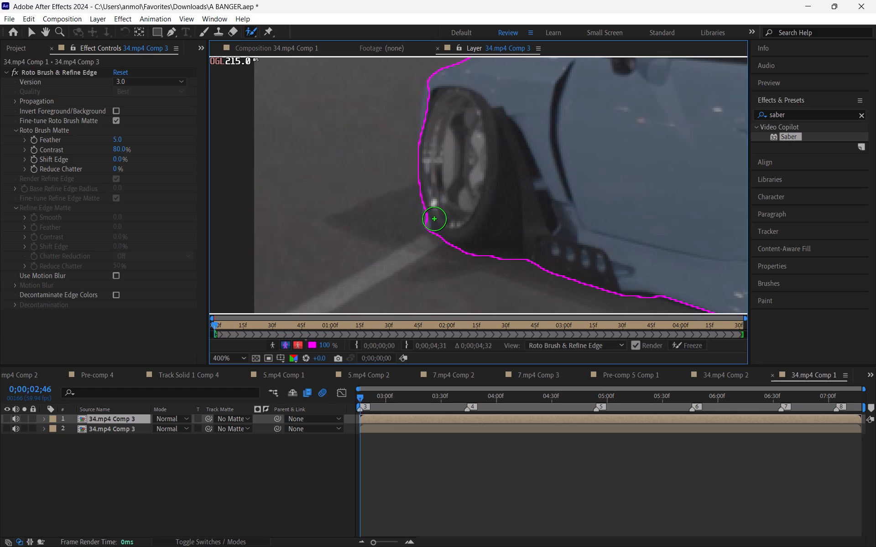
click(434, 219)
click(434, 98)
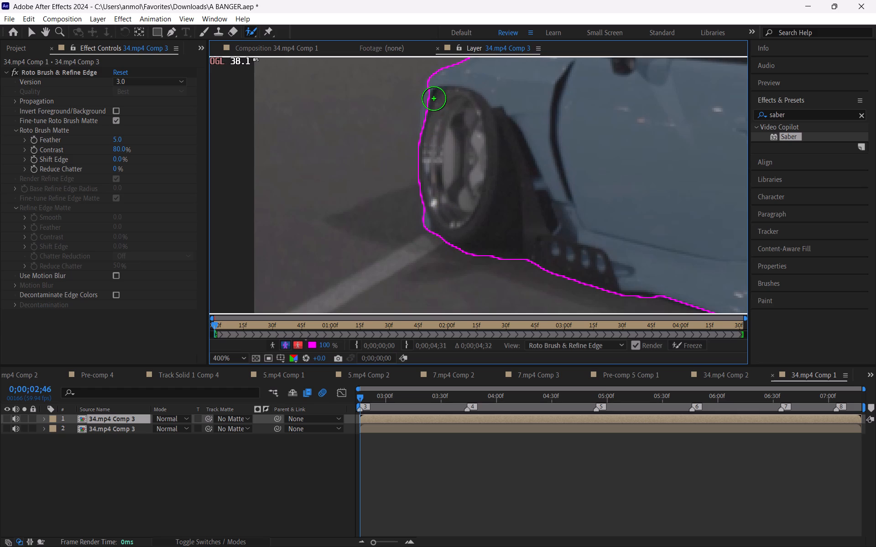
click(433, 123)
Add foreground strokes at the side mirror and along the windshield pillar up to the front roof edge.
key(space)
key(space)
key(space)
key(space)
key(space)
key(space)
key(space)
key(space)
key(space)
key(space)
key(space)
key(space)
key(space)
key(space)
key(space)
key(space)
key(space)
key(space)
key(space)
key(space)
drag(468, 114, 421, 233)
drag(494, 170, 340, 217)
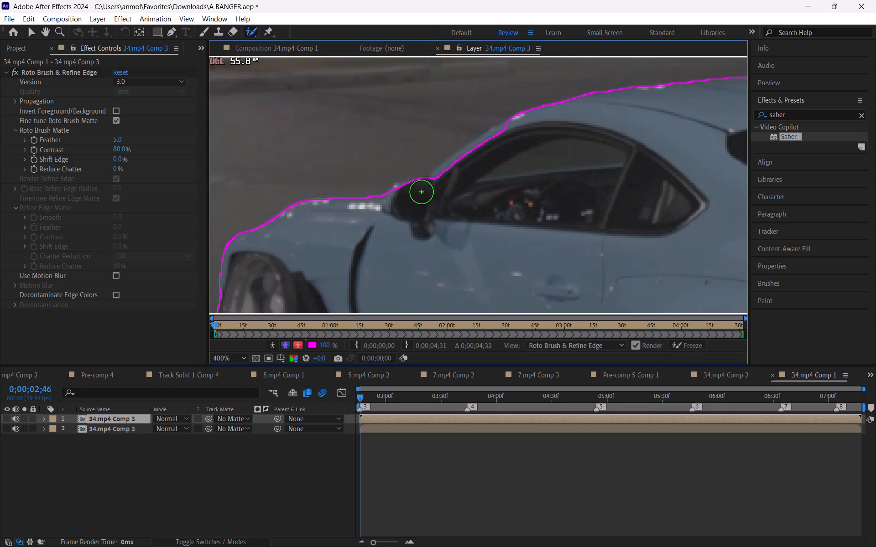
click(403, 194)
drag(447, 182, 452, 176)
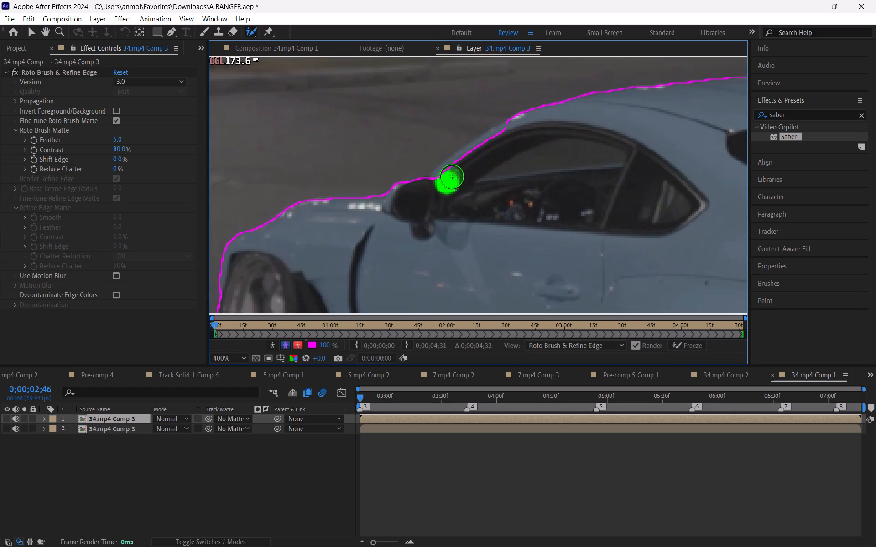
drag(452, 176, 525, 131)
Extend the foreground matte along the rear roof edge and down the far edge of the rear window.
key(space)
key(space)
key(space)
key(space)
key(space)
key(space)
key(space)
key(space)
key(space)
key(space)
key(space)
key(space)
key(space)
key(space)
key(space)
key(space)
key(space)
key(space)
key(space)
key(space)
drag(653, 136, 357, 229)
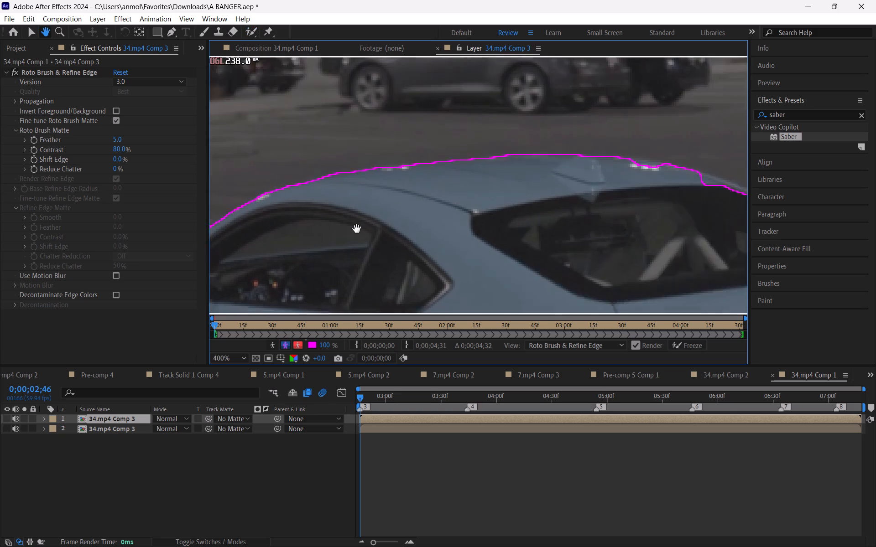
drag(357, 229, 347, 231)
drag(434, 205, 354, 184)
click(516, 161)
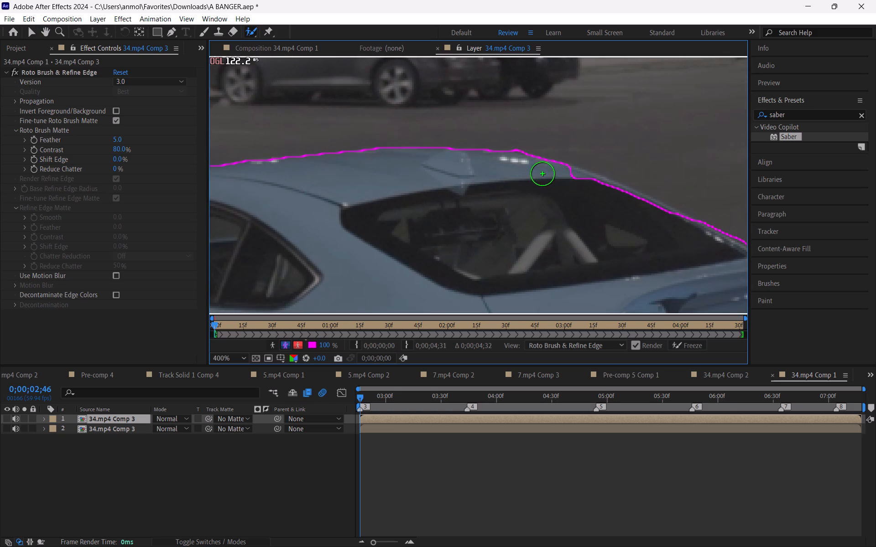
drag(547, 169, 597, 190)
key(space)
key(space)
key(space)
key(space)
key(space)
key(space)
key(space)
key(space)
key(space)
key(space)
key(space)
key(space)
key(space)
key(space)
key(space)
drag(646, 220, 455, 179)
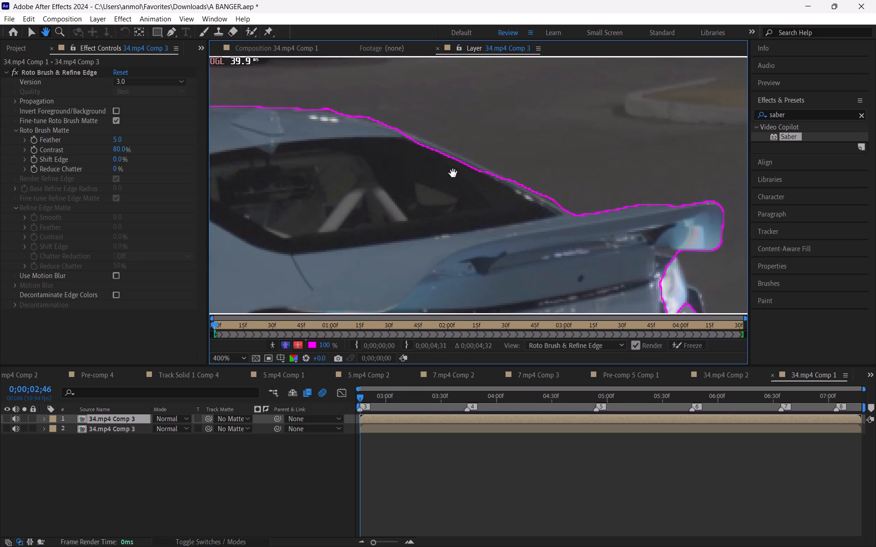
drag(482, 177, 368, 148)
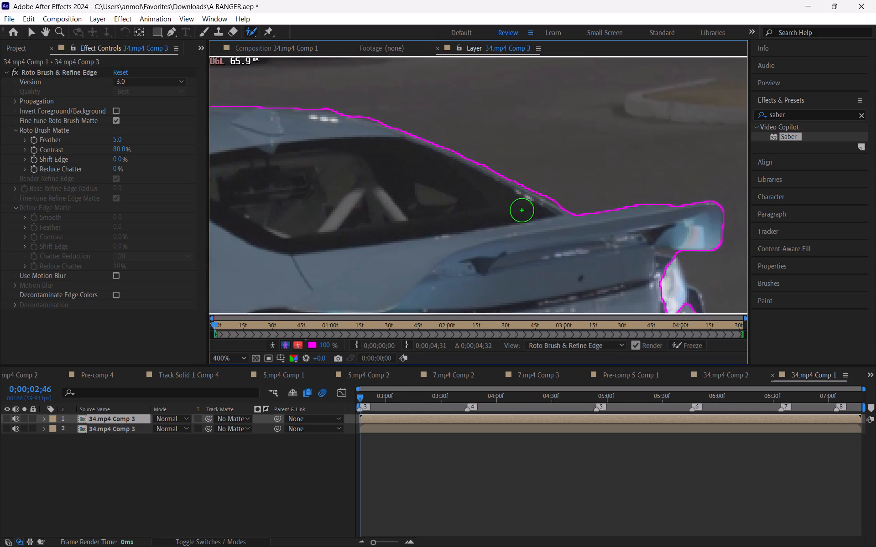
Refine the matte around the far taillight with foreground strokes, and exclude the gap beneath the spoiler with background strokes.
key(space)
key(space)
key(space)
key(space)
key(space)
key(space)
key(space)
key(space)
key(space)
key(space)
key(space)
key(space)
key(space)
key(space)
key(space)
key(space)
key(space)
key(space)
key(space)
key(space)
drag(521, 209, 381, 148)
drag(508, 176, 470, 113)
drag(484, 142, 511, 206)
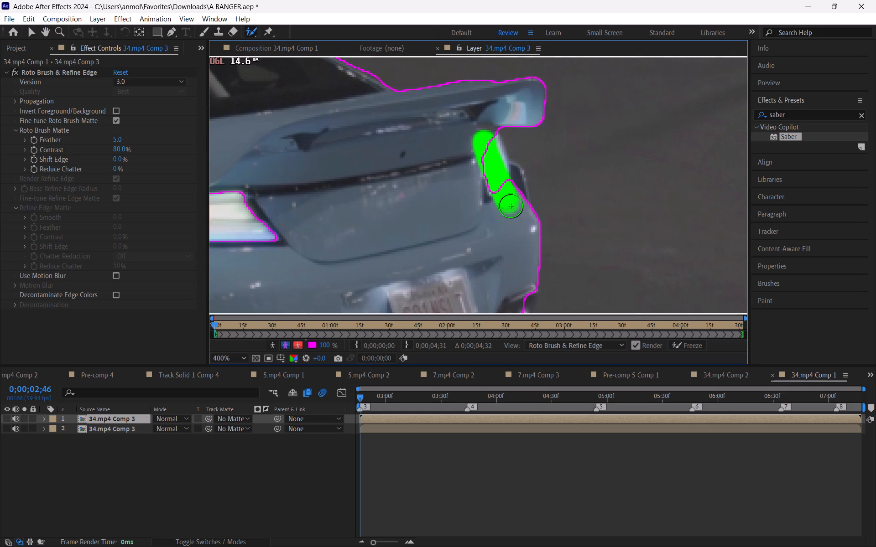
click(516, 180)
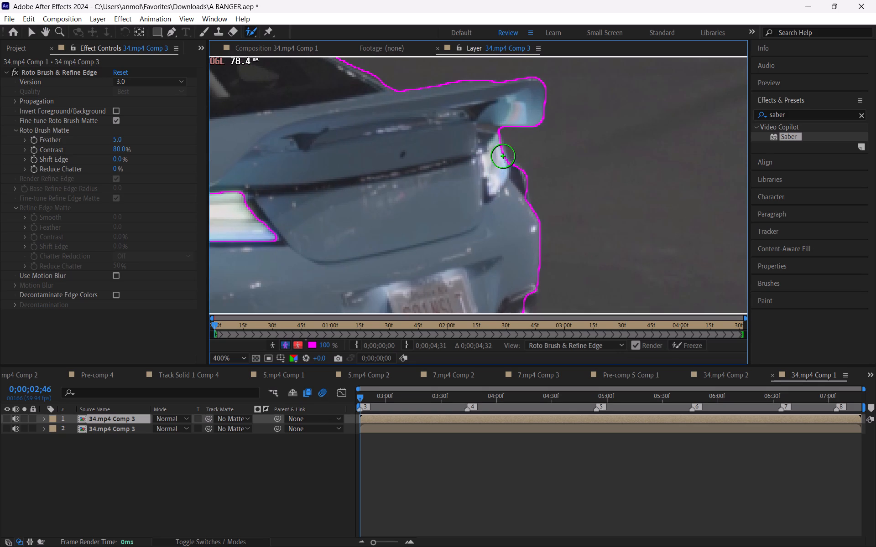
click(503, 156)
alt+click(520, 140)
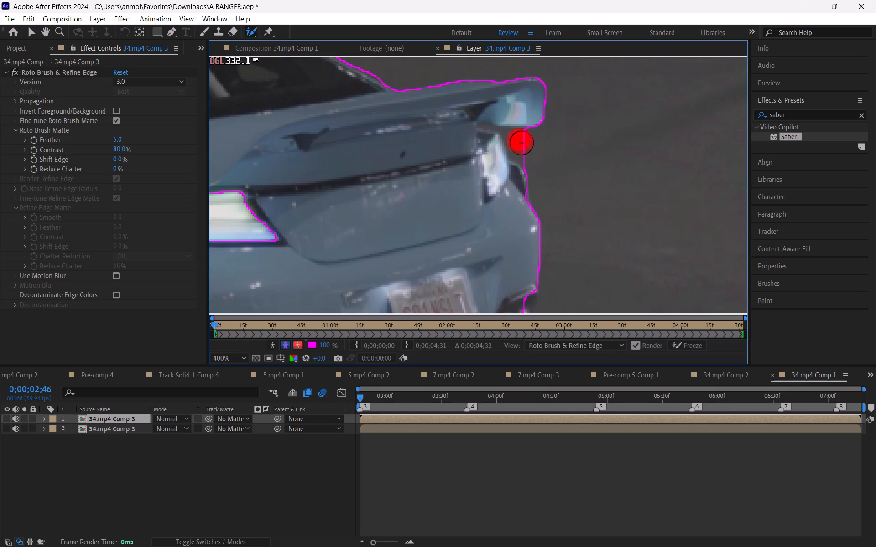
alt+click(521, 151)
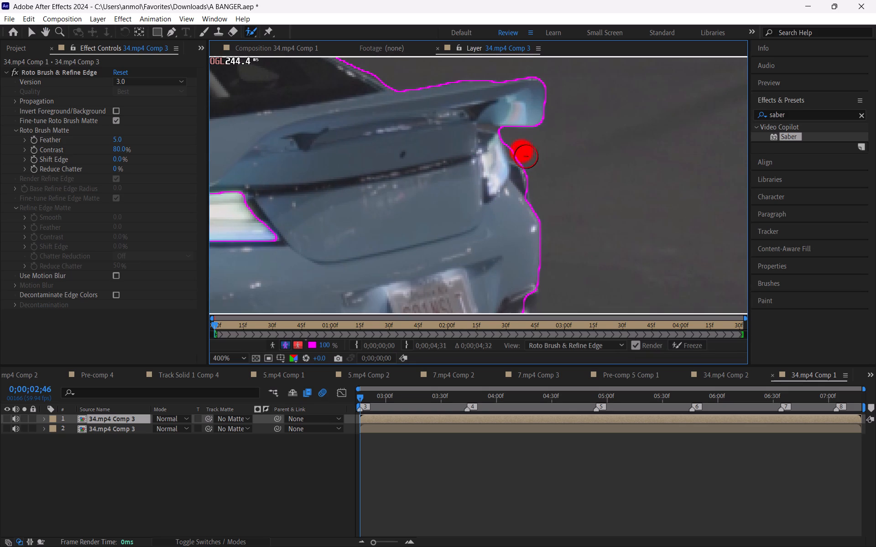
Add a foreground stroke at the far corner of the rear bumper, just beyond the licence plate.
key(space)
key(space)
key(space)
key(space)
key(space)
key(space)
key(space)
key(space)
key(space)
key(space)
key(space)
key(space)
key(space)
key(space)
key(space)
key(space)
key(space)
key(space)
drag(568, 191, 477, 84)
drag(490, 175, 493, 119)
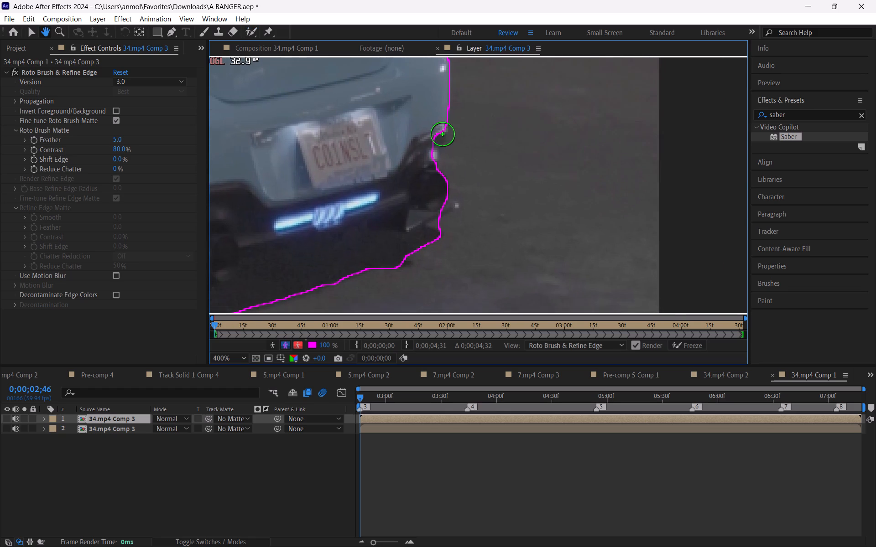
click(430, 143)
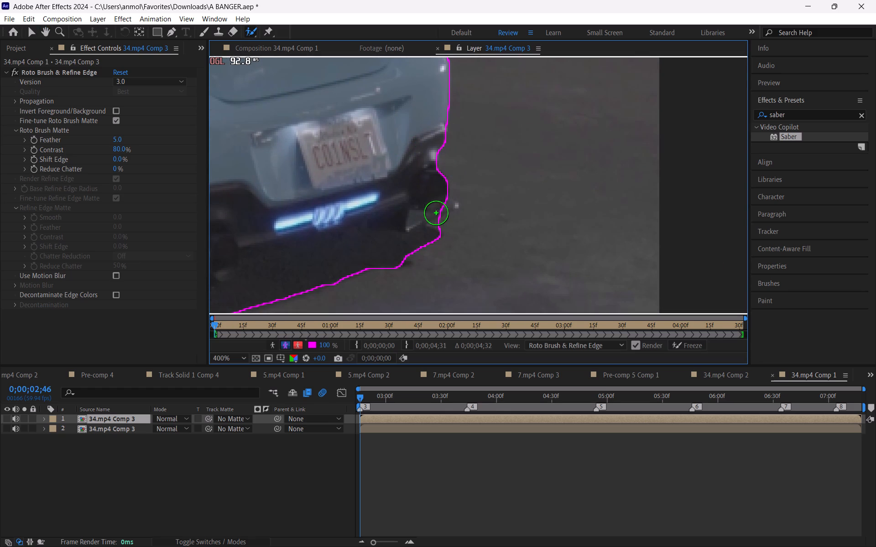
Bring the whole car back into view and freeze the Roto Brush & Refine Edge propagation for the layer.
scroll(380, 217, down, 2)
key(space)
key(space)
key(space)
key(space)
key(space)
key(space)
key(space)
key(space)
key(space)
key(space)
key(space)
key(space)
key(space)
key(space)
key(space)
key(space)
key(space)
key(space)
key(space)
key(space)
drag(380, 208, 502, 267)
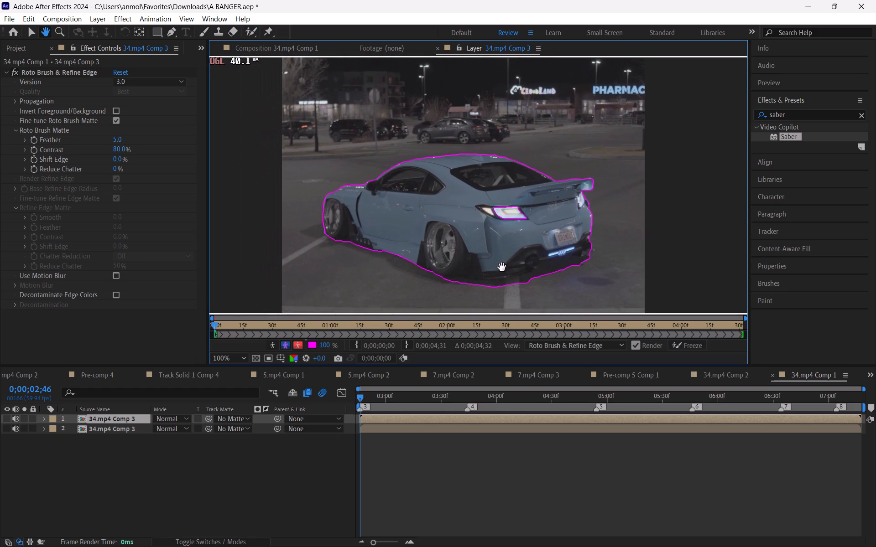
drag(502, 267, 508, 253)
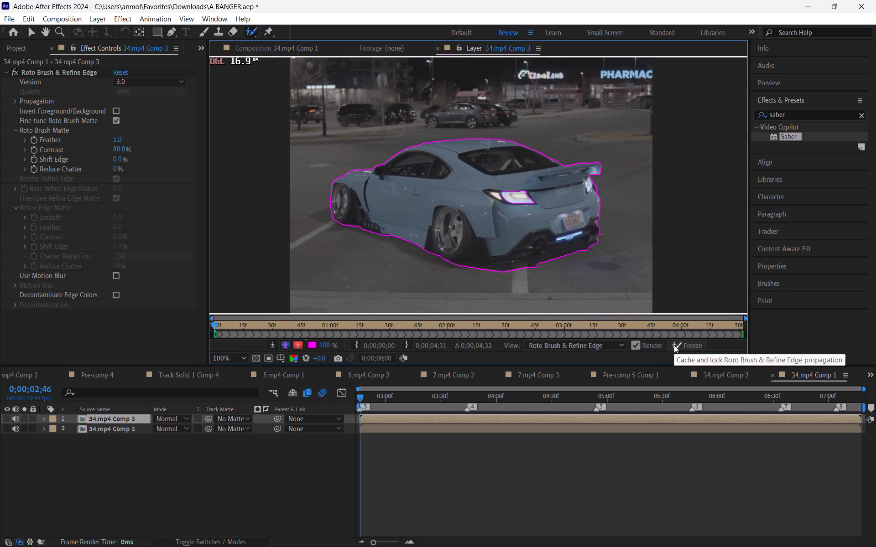
click(674, 345)
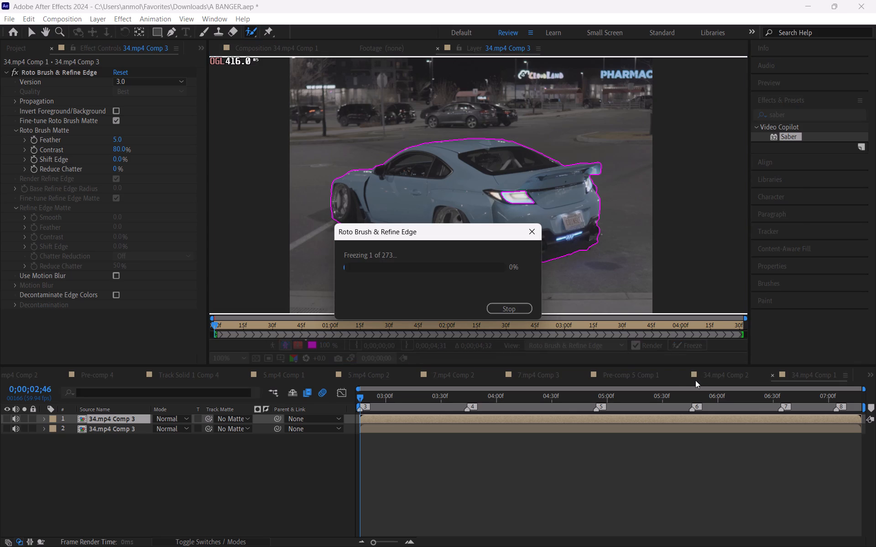
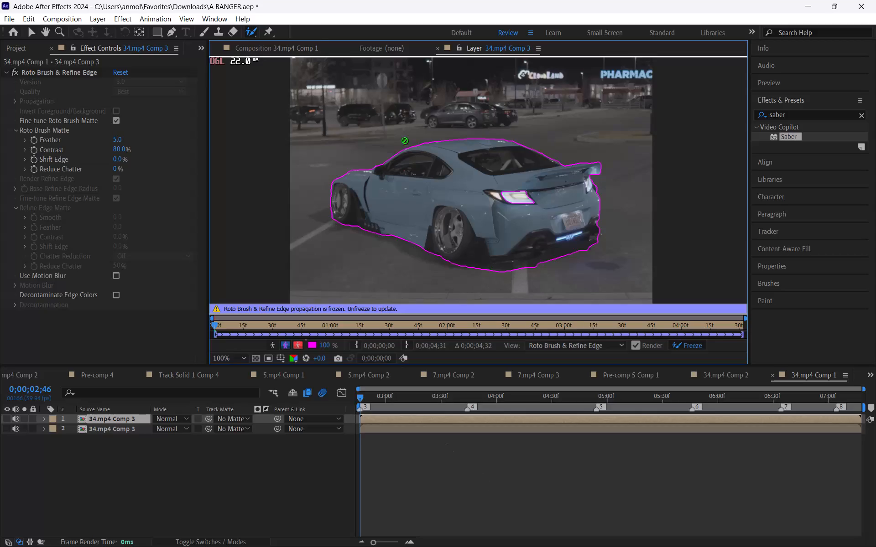
Return to the 34.mp4 Comp 1 composition view and turn on visibility for both 34.mp4 Comp 3 layers.
click(281, 42)
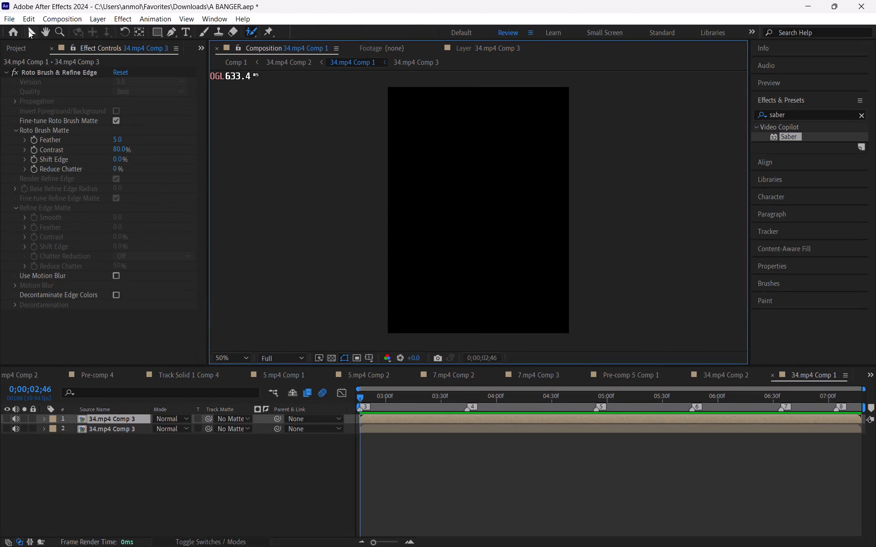
click(28, 31)
click(402, 474)
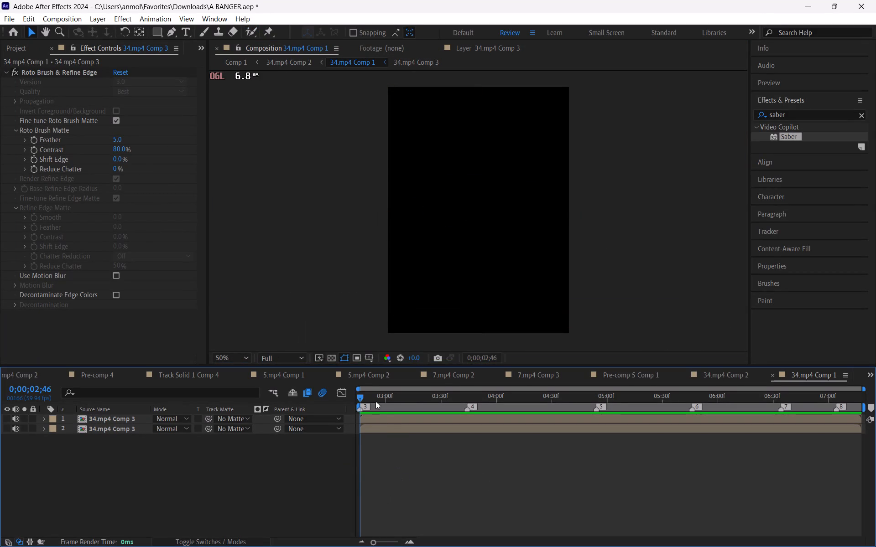
click(364, 396)
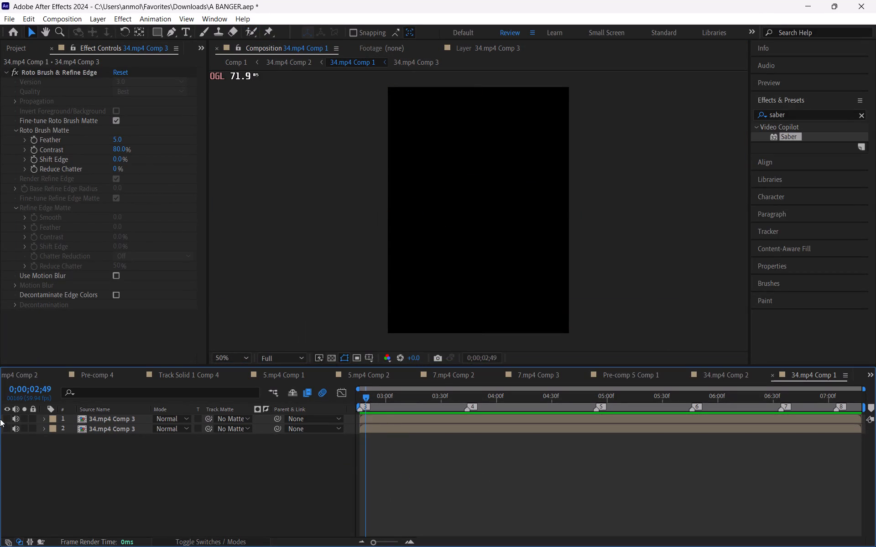
drag(4, 421, 4, 438)
click(361, 399)
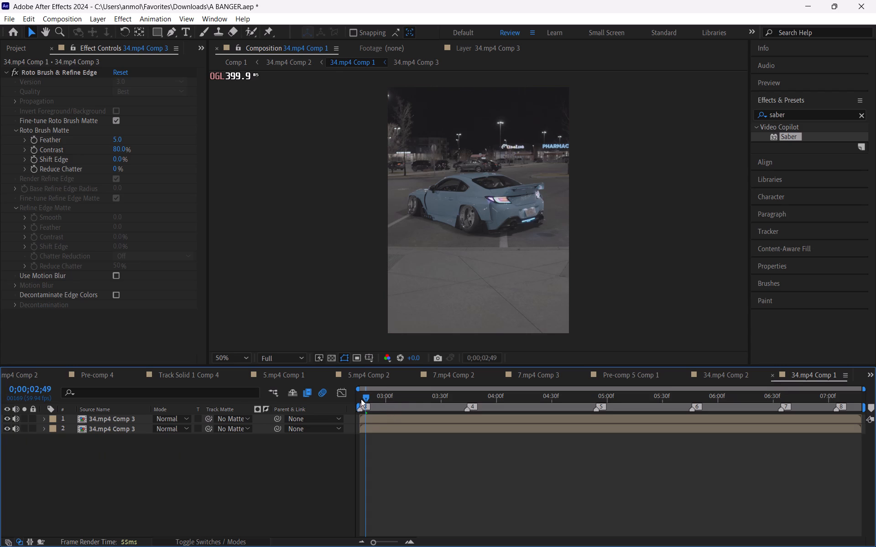
Isolate the upper car cutout by hiding the lower layer, and scrub through the clip to examine its edges.
click(8, 418)
click(8, 418)
click(5, 428)
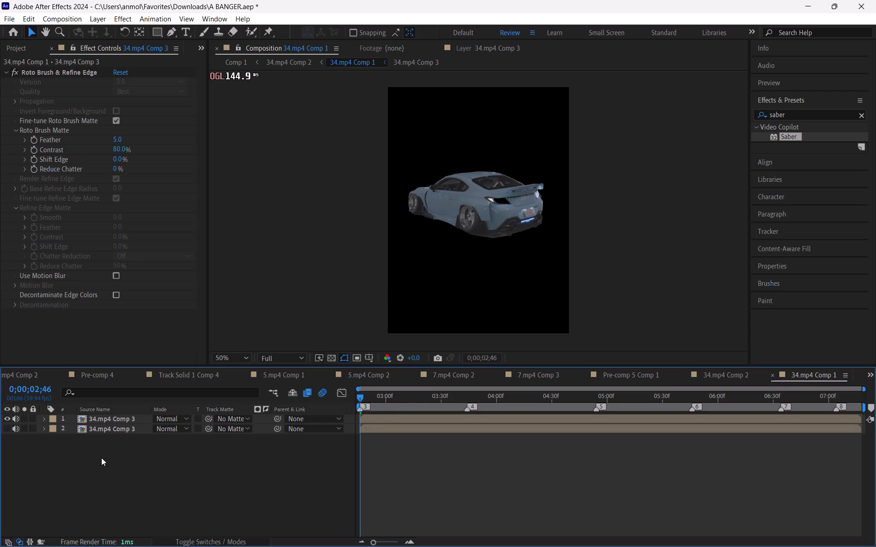
drag(360, 398, 379, 399)
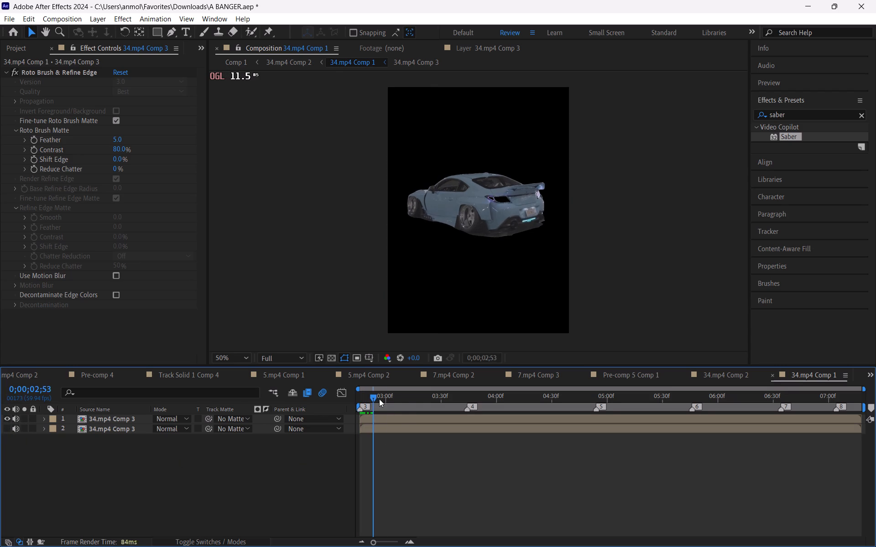
drag(379, 399, 512, 427)
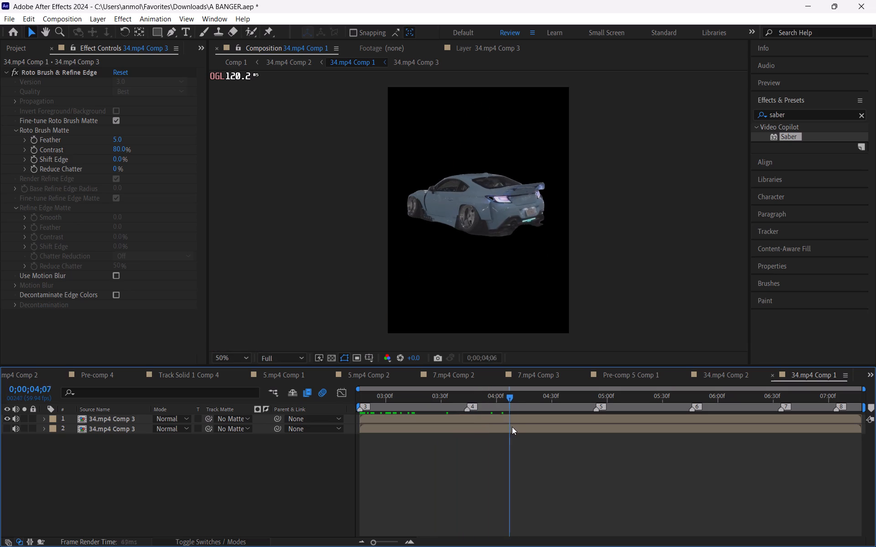
drag(512, 427, 542, 449)
drag(521, 445, 357, 441)
drag(373, 395, 355, 402)
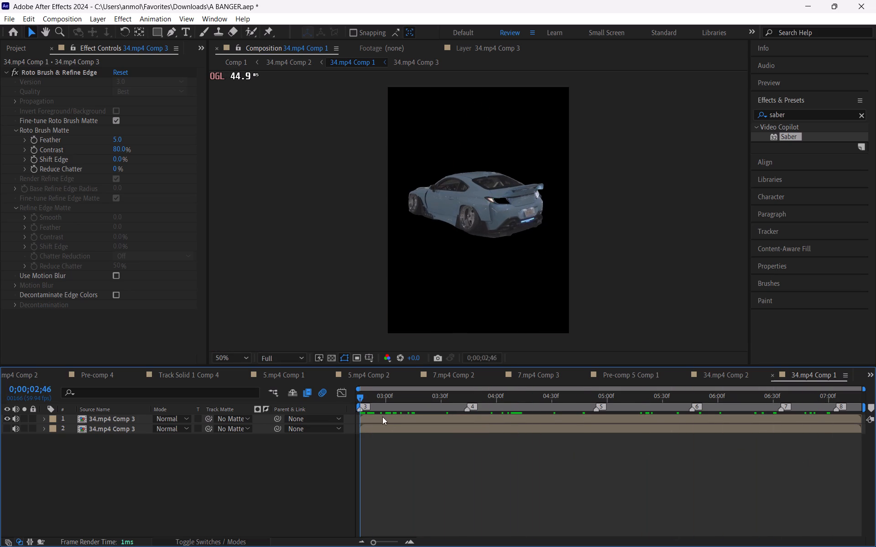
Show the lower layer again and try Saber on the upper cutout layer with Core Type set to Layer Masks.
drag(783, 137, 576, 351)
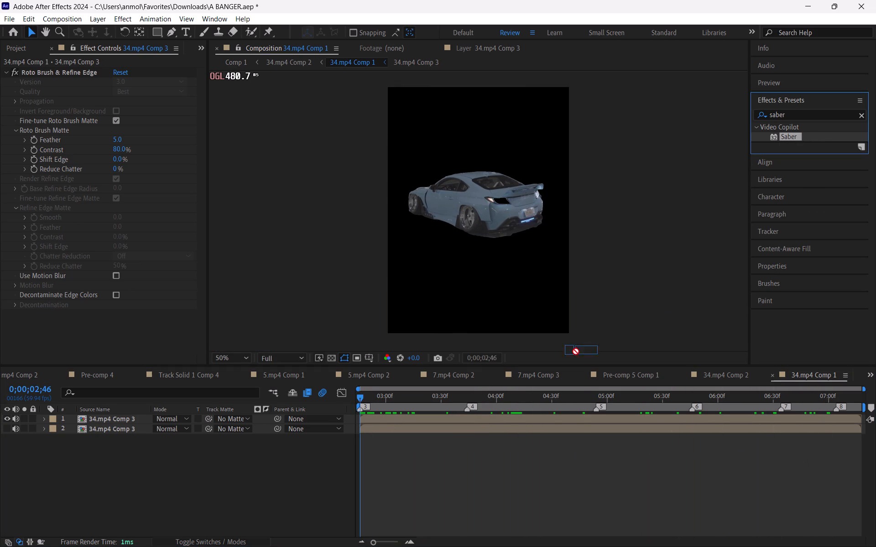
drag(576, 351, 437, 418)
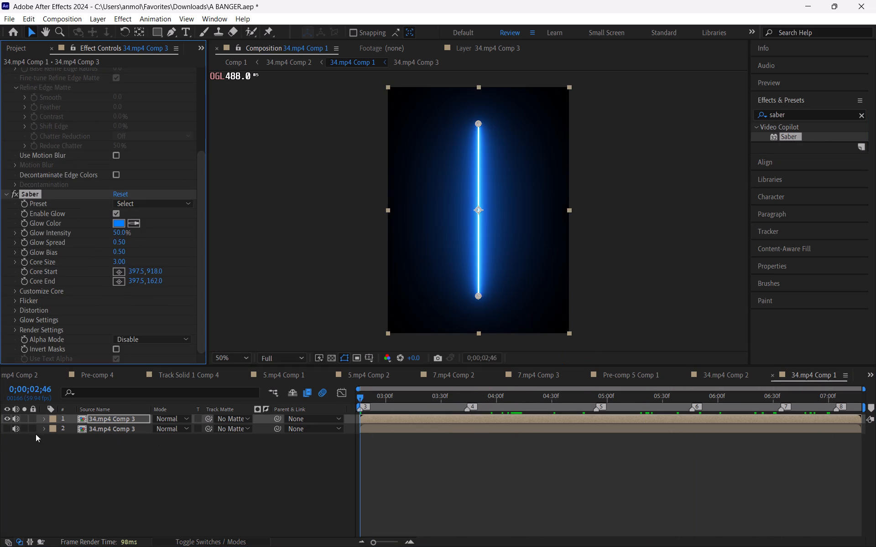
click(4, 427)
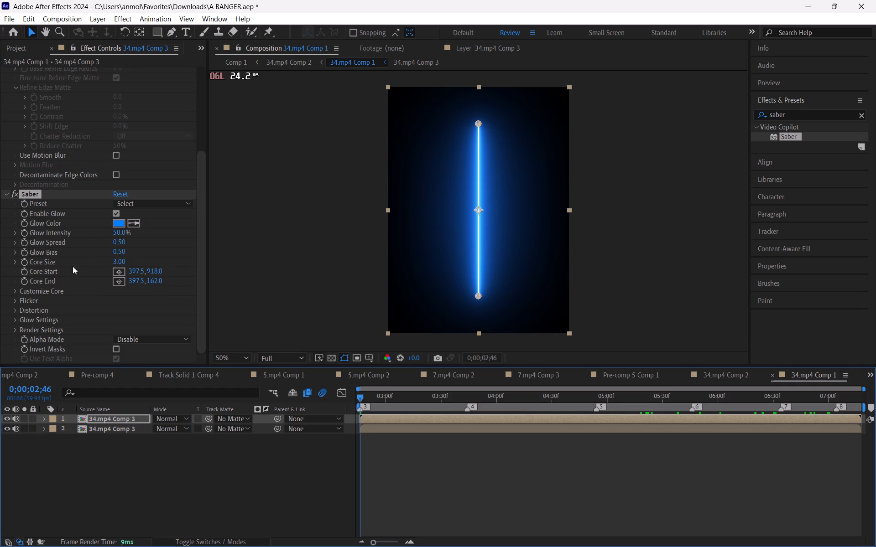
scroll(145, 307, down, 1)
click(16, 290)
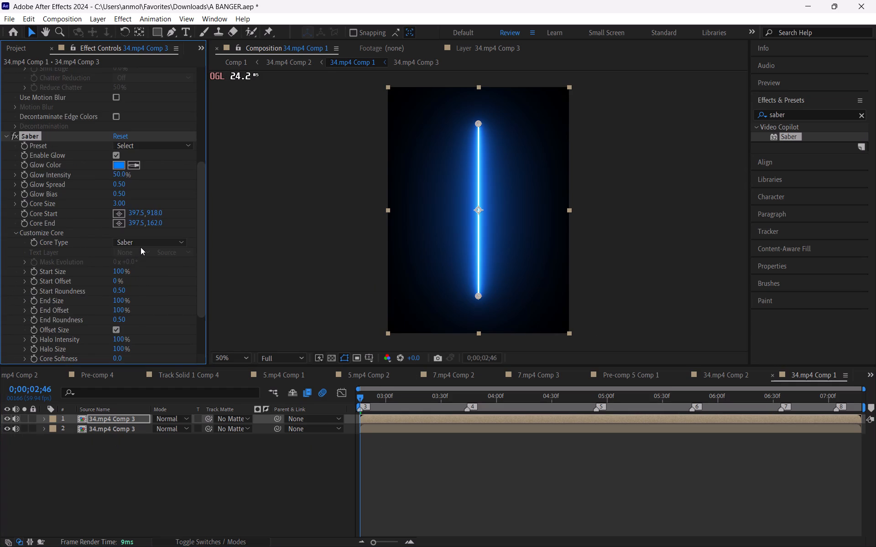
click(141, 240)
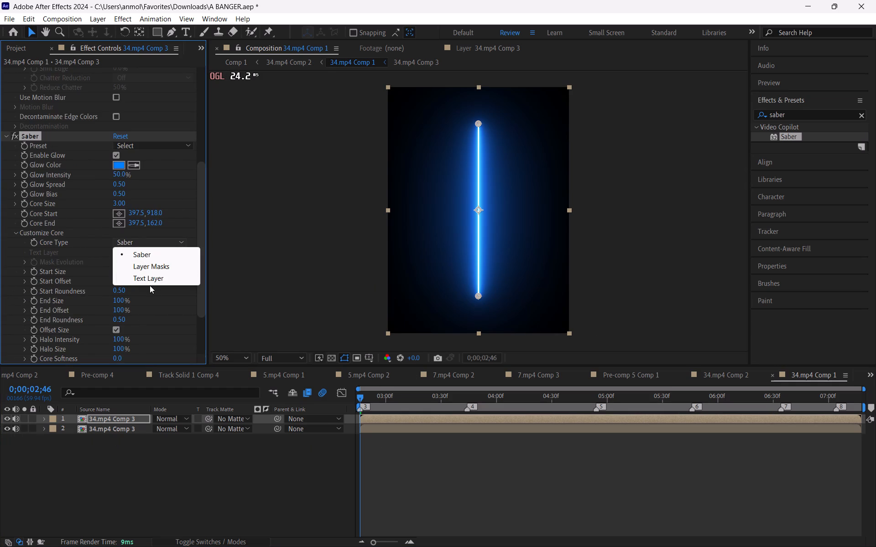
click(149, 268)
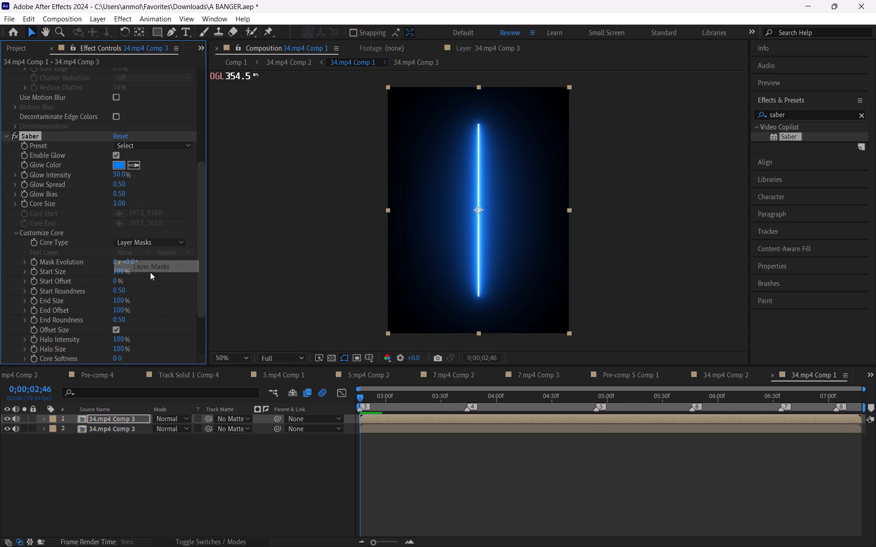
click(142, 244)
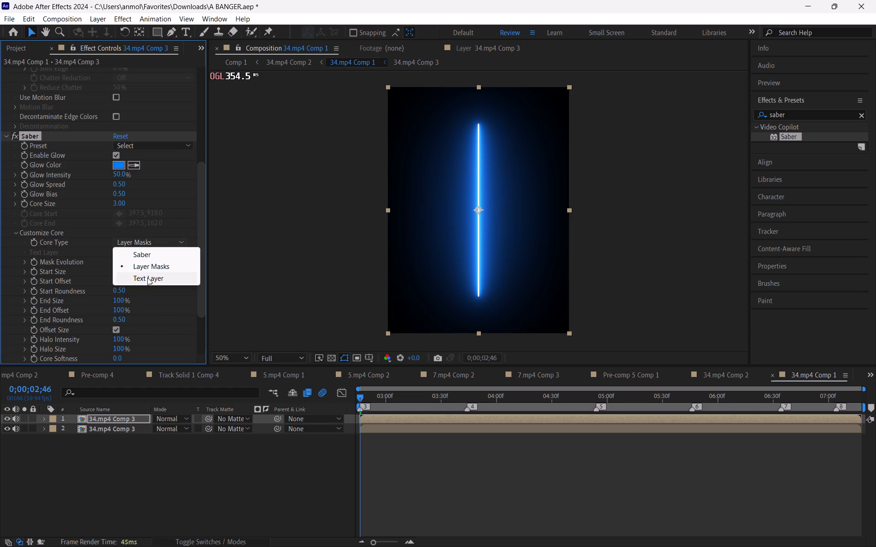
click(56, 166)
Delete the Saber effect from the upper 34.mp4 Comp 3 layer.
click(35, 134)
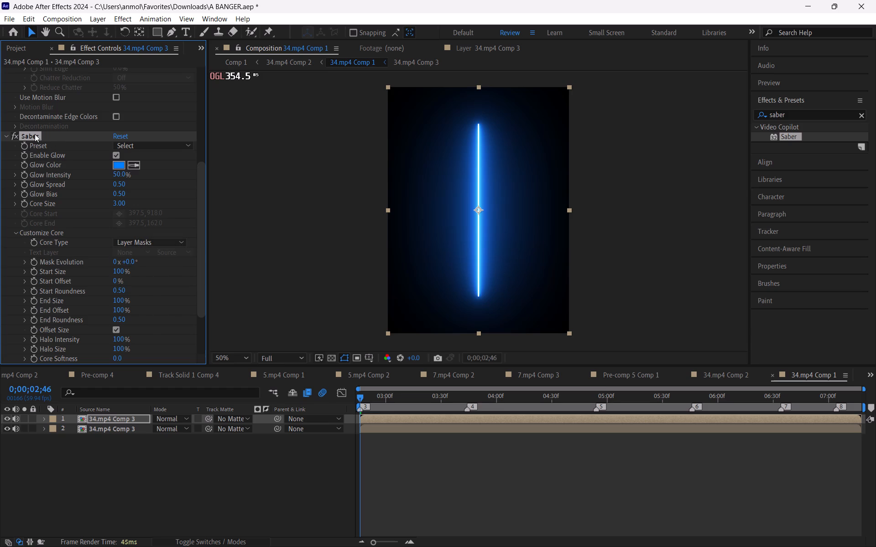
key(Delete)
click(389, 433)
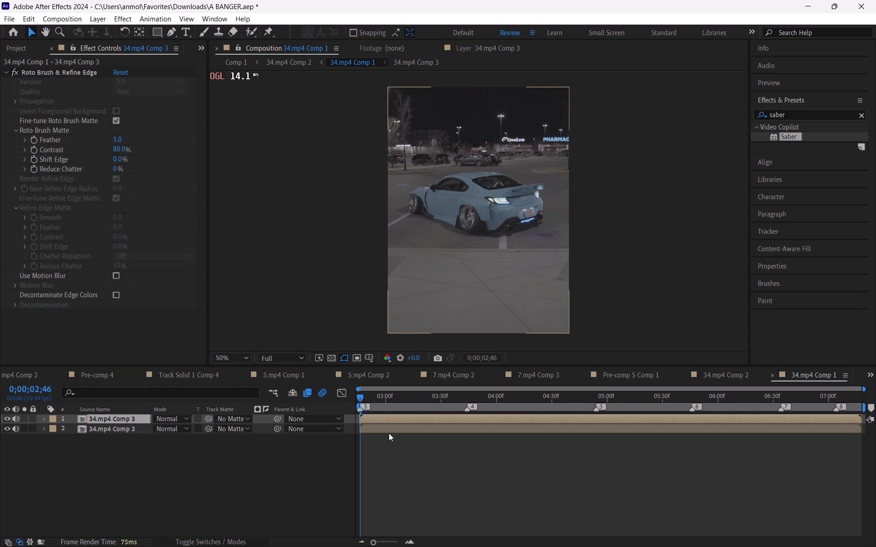
Auto-trace the upper 34.mp4 Comp 3 cutout layer to generate masks around the car.
click(384, 419)
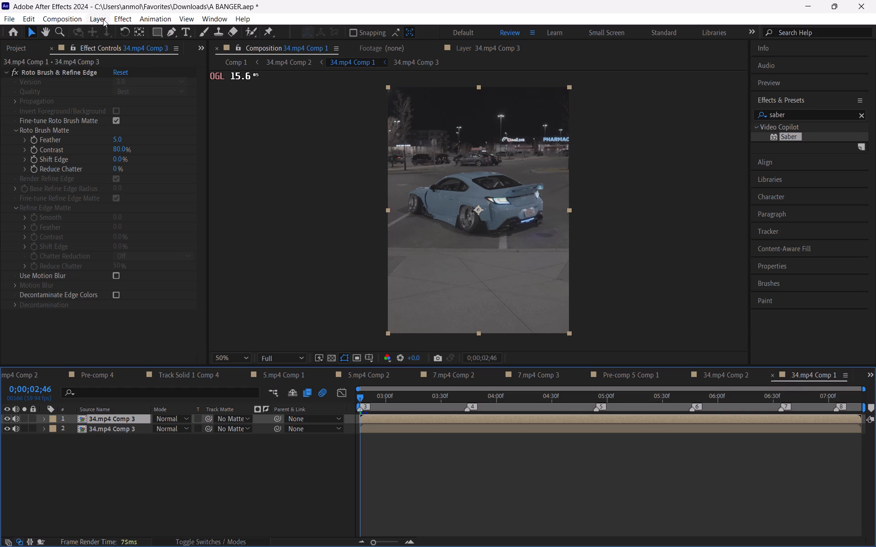
click(103, 19)
click(132, 385)
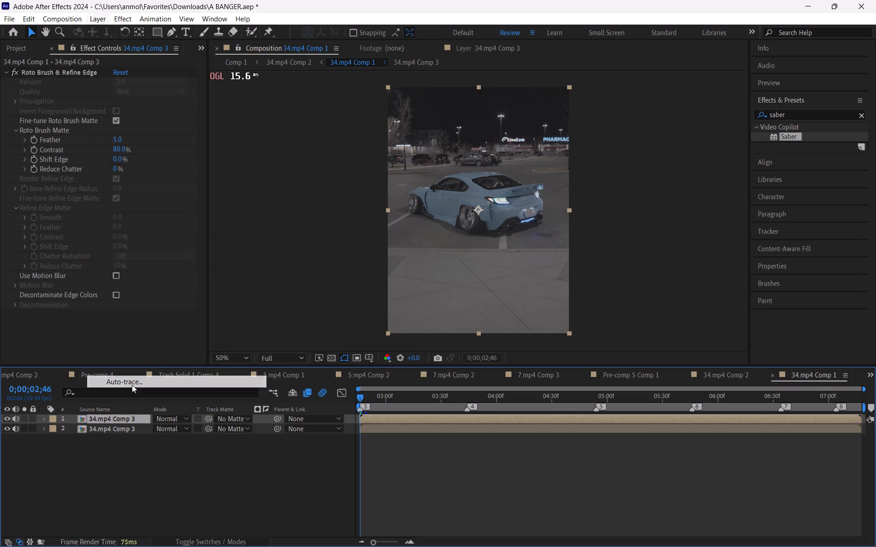
click(455, 365)
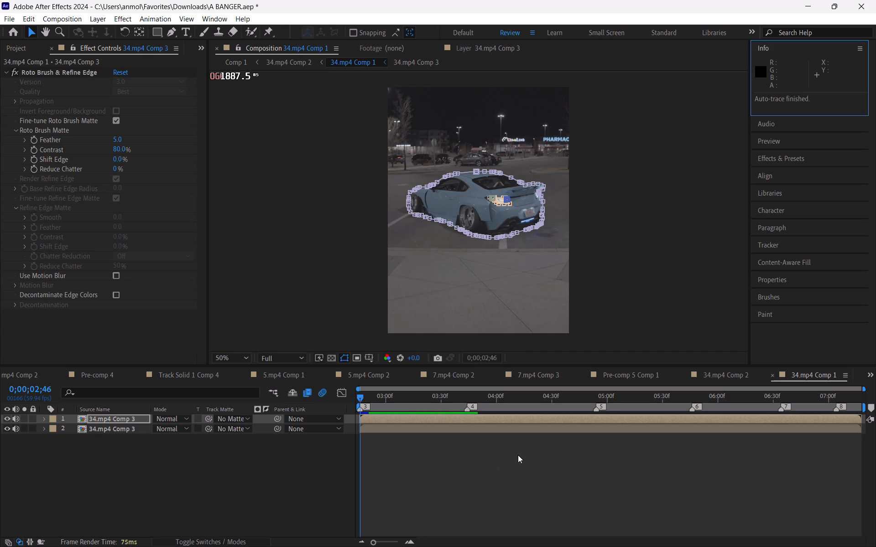
click(397, 452)
Delete Mask 2, the stray auto-traced mask around the near taillight, from the upper layer.
click(364, 398)
click(377, 419)
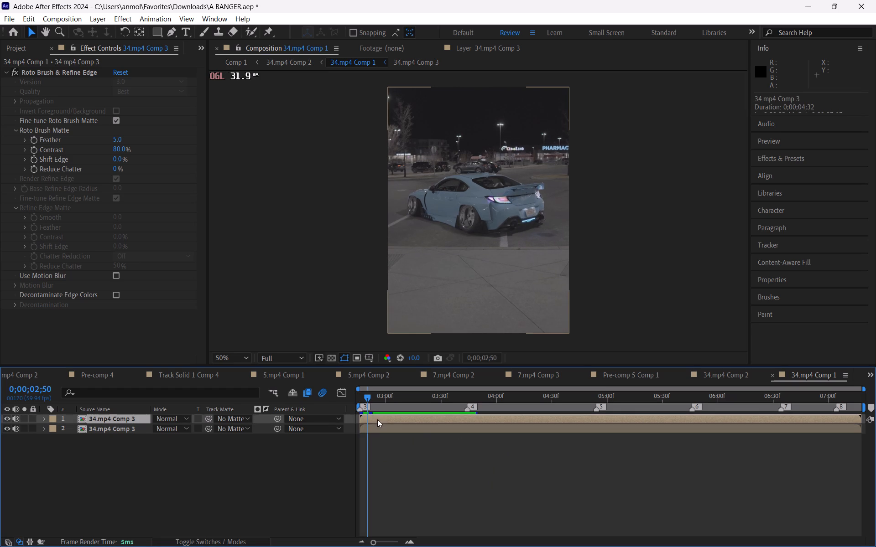
scroll(478, 250, up, 3)
scroll(572, 166, down, 1)
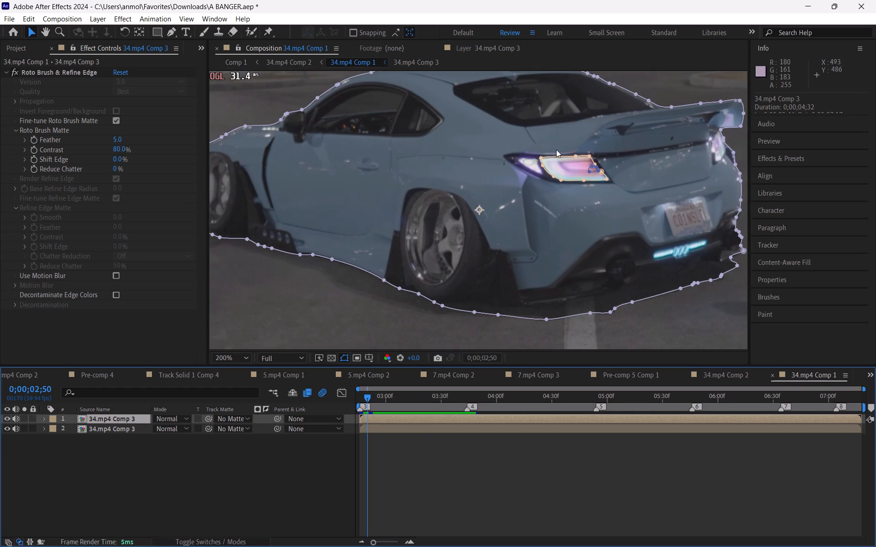
drag(514, 139, 558, 183)
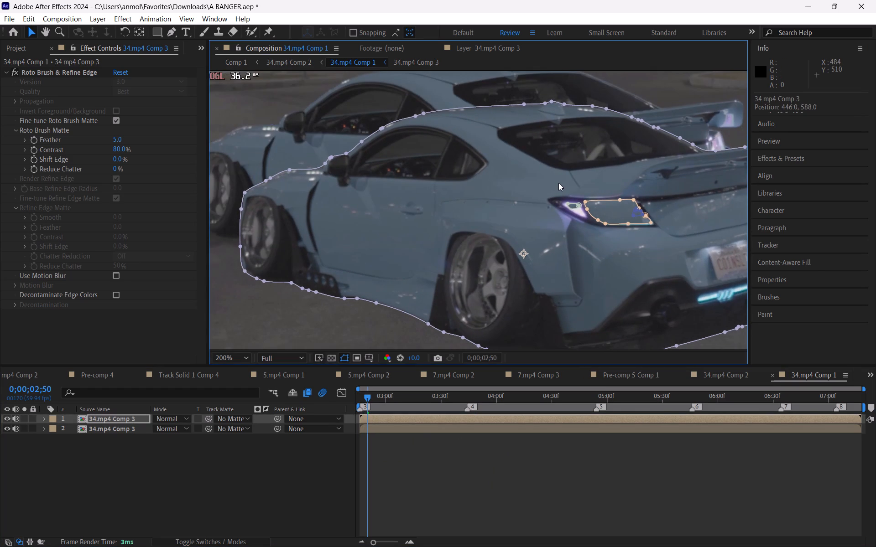
key(ctrl+z)
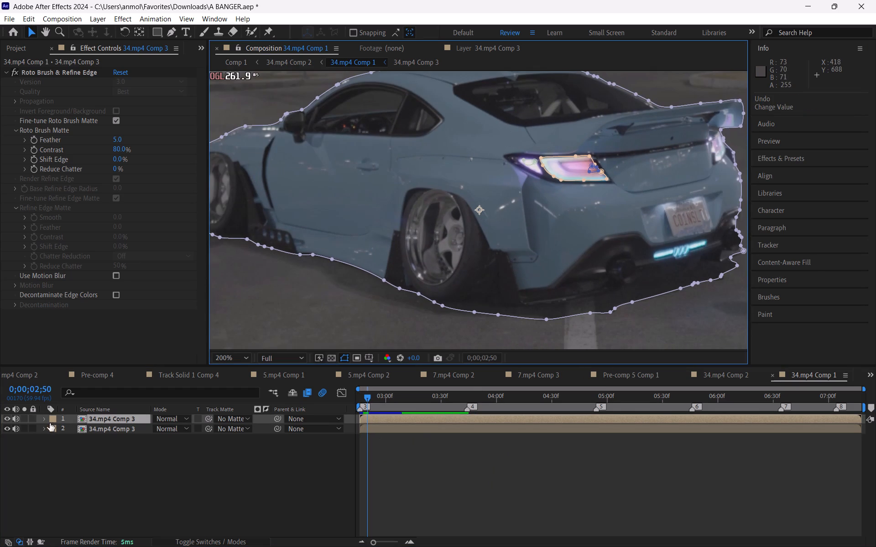
click(43, 422)
click(56, 428)
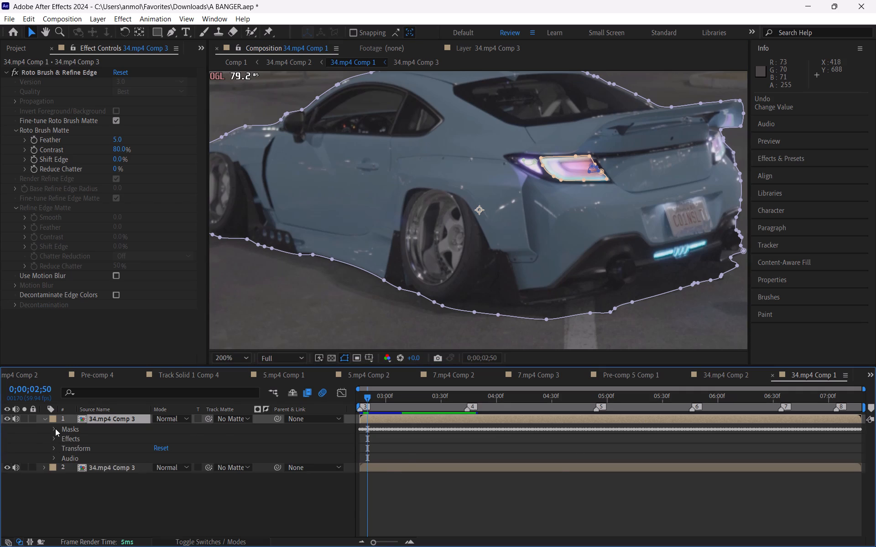
click(84, 451)
key(Delete)
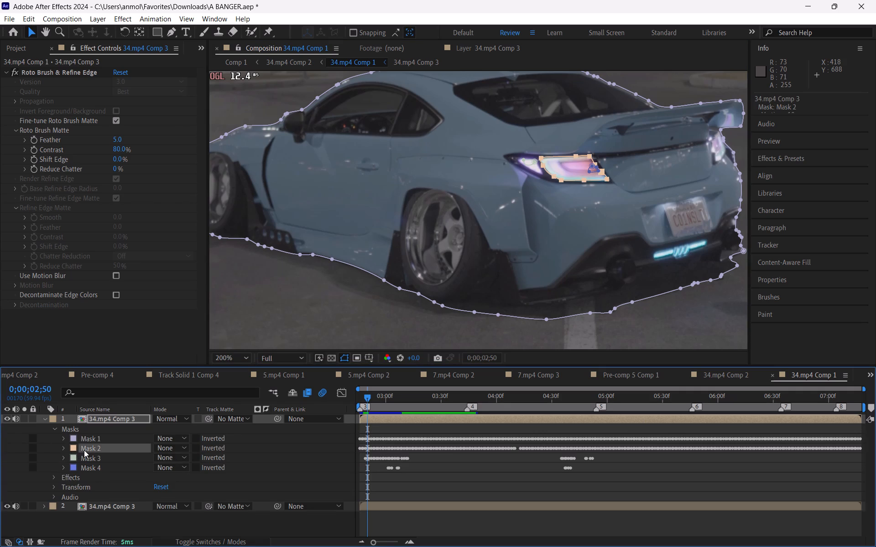
click(456, 470)
Delete Mask 3, the small leftover mask at the inner corner of the near taillight, and collapse the layer's properties.
scroll(418, 466, down, 1)
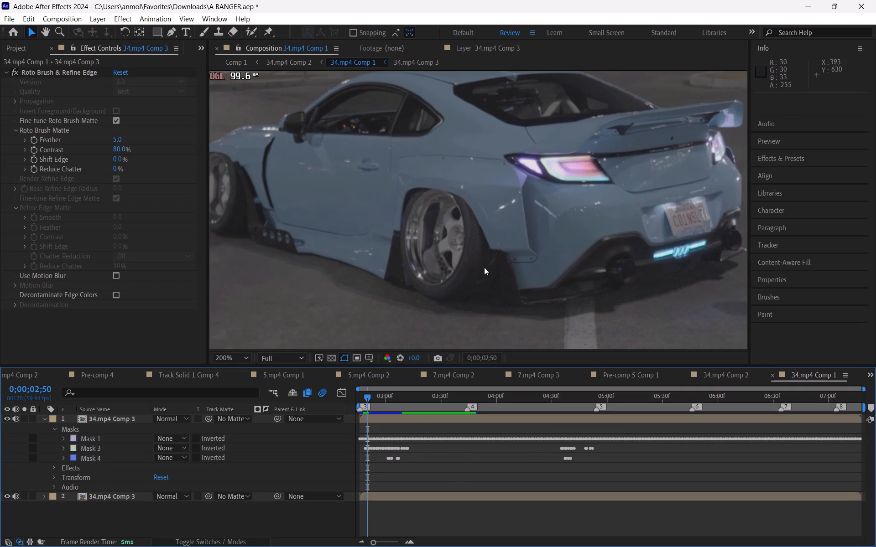
scroll(488, 250, down, 2)
click(426, 420)
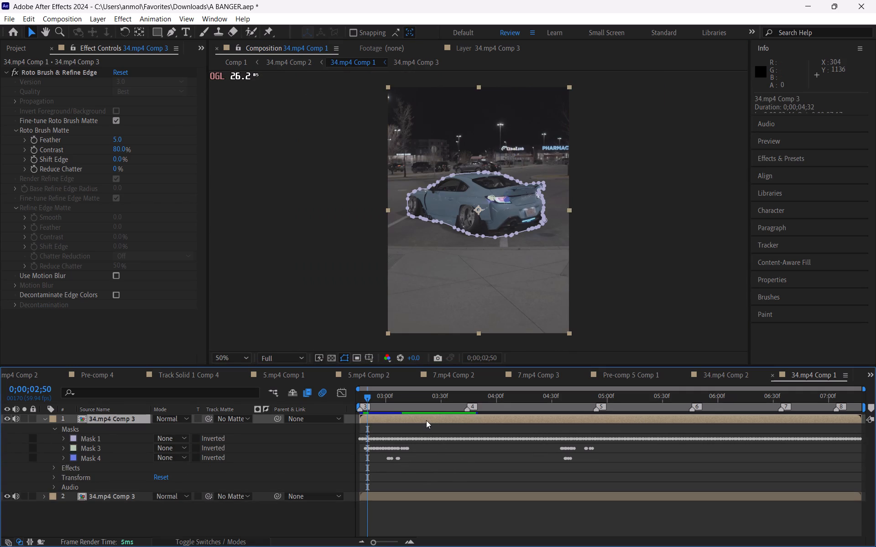
scroll(502, 217, up, 1)
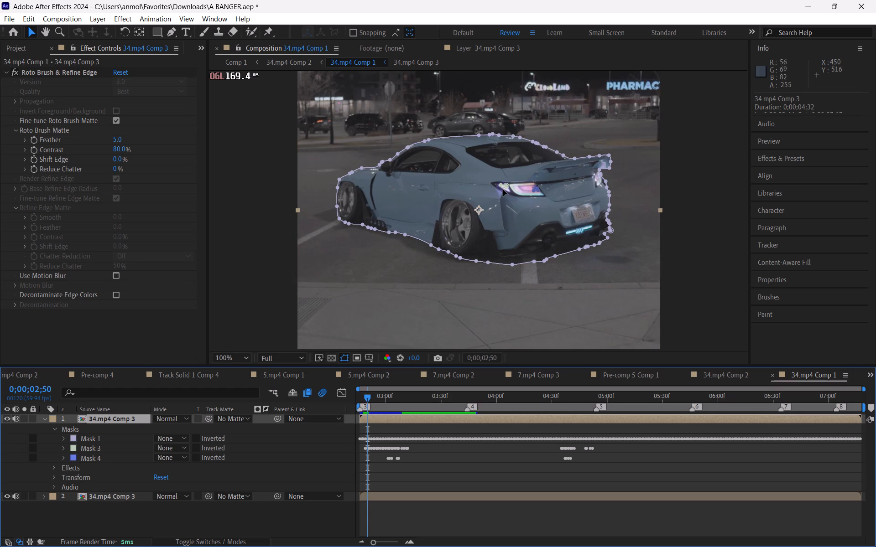
double_click(506, 182)
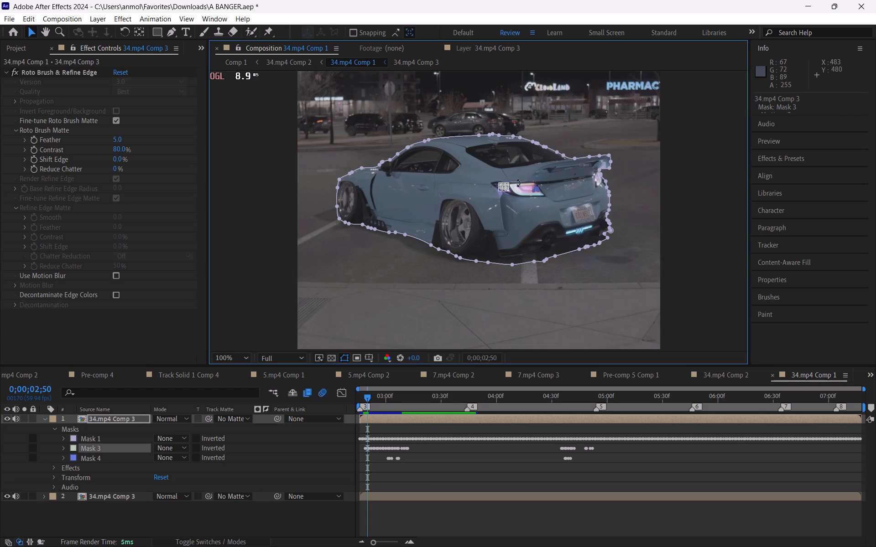
key(Delete)
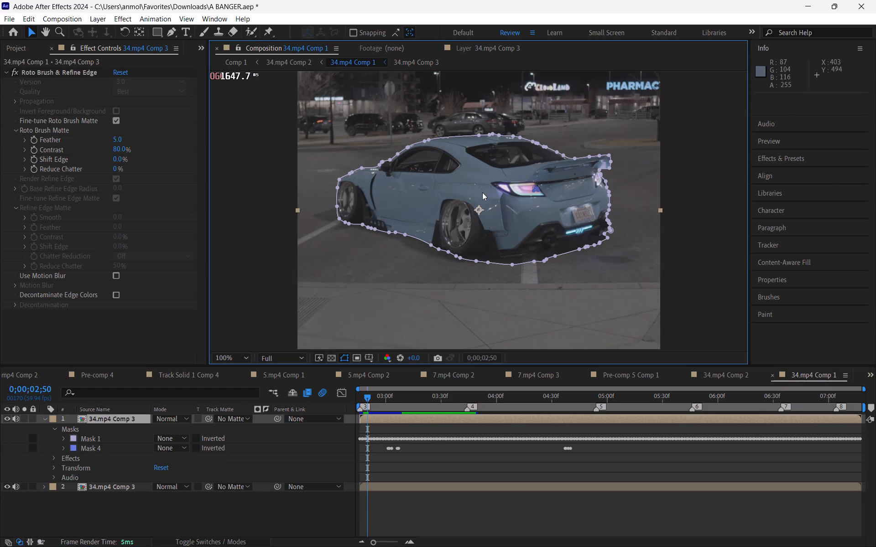
click(45, 421)
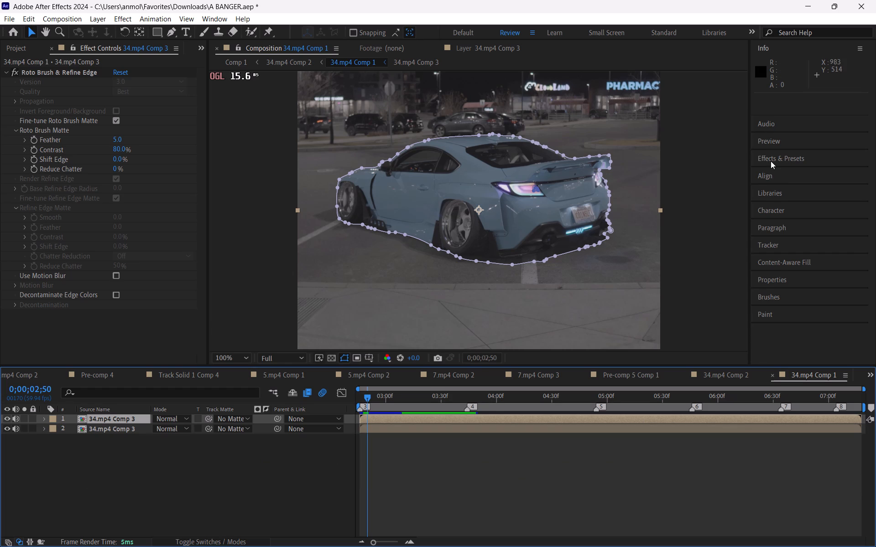
Apply the Saber effect to the upper, auto-traced 34.mp4 Comp 3 layer.
click(771, 161)
drag(790, 137, 441, 417)
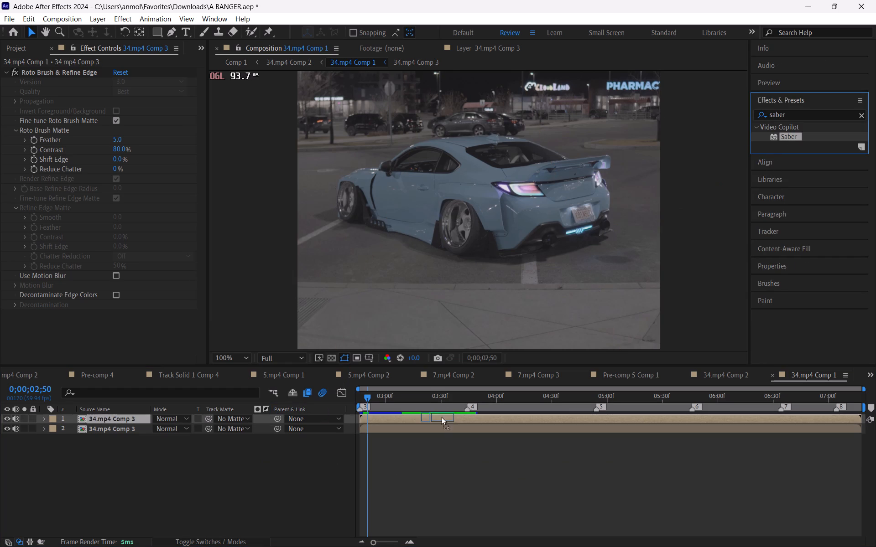
drag(441, 417, 460, 417)
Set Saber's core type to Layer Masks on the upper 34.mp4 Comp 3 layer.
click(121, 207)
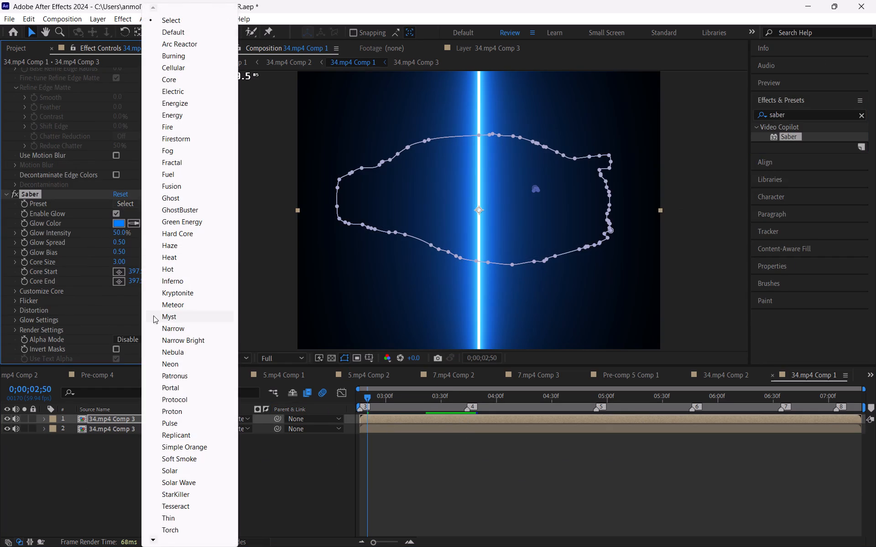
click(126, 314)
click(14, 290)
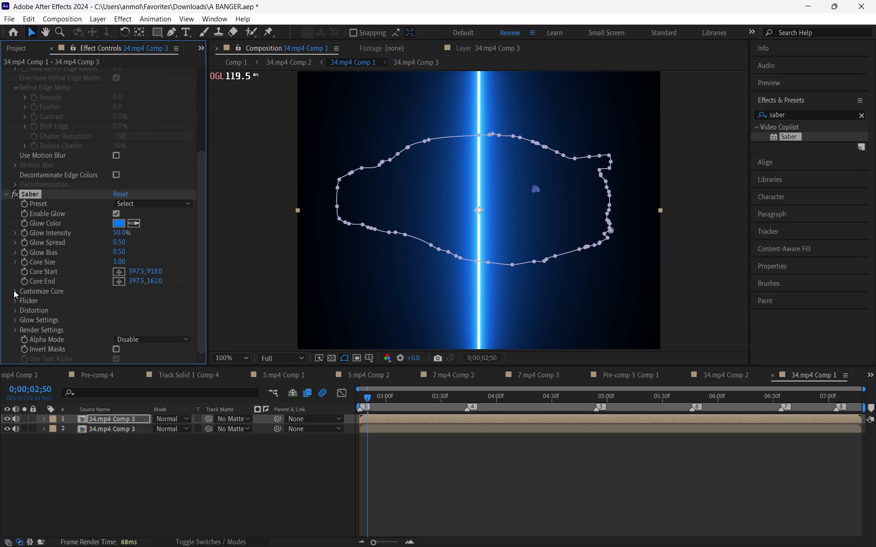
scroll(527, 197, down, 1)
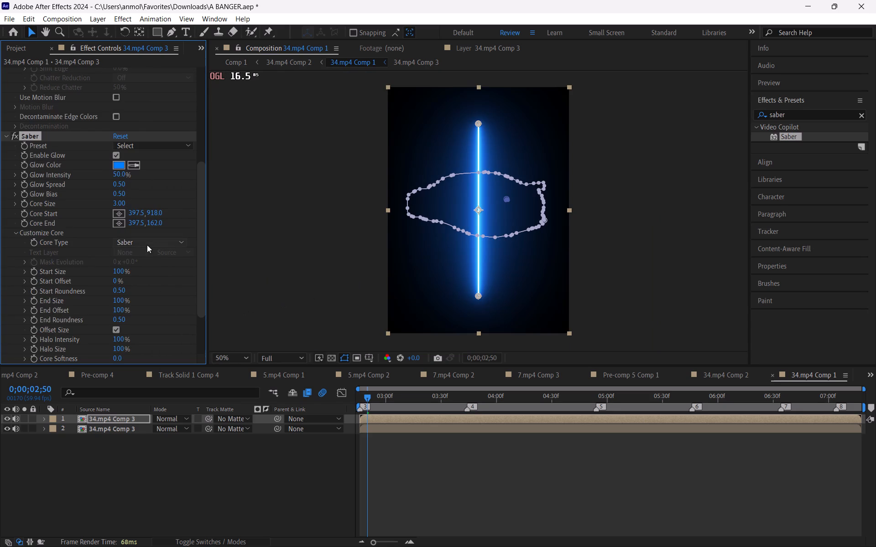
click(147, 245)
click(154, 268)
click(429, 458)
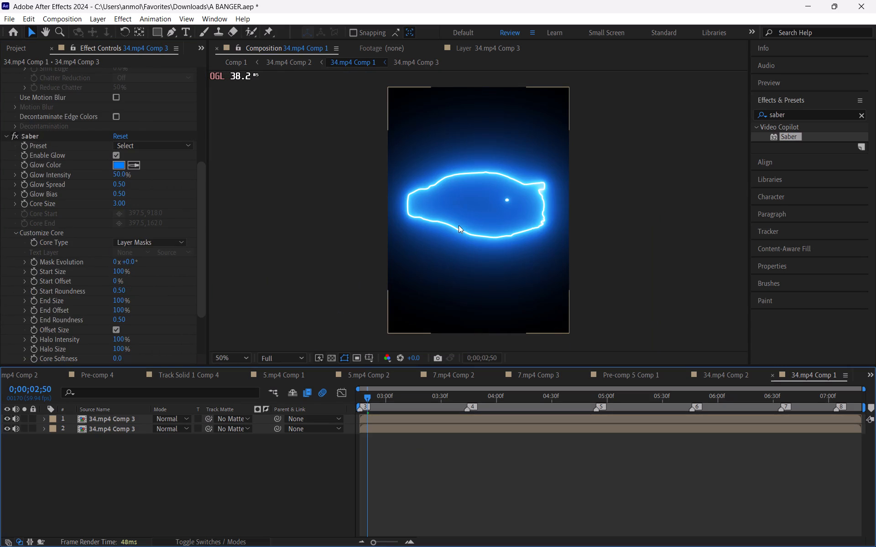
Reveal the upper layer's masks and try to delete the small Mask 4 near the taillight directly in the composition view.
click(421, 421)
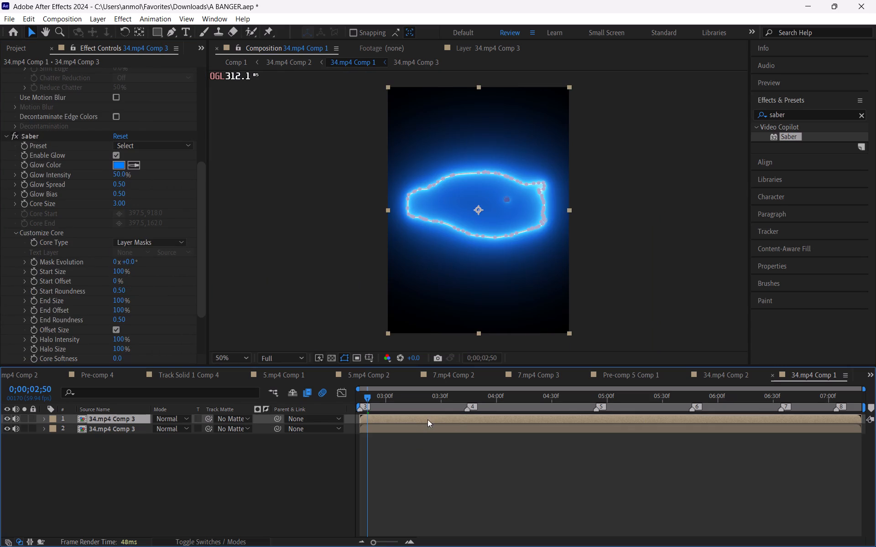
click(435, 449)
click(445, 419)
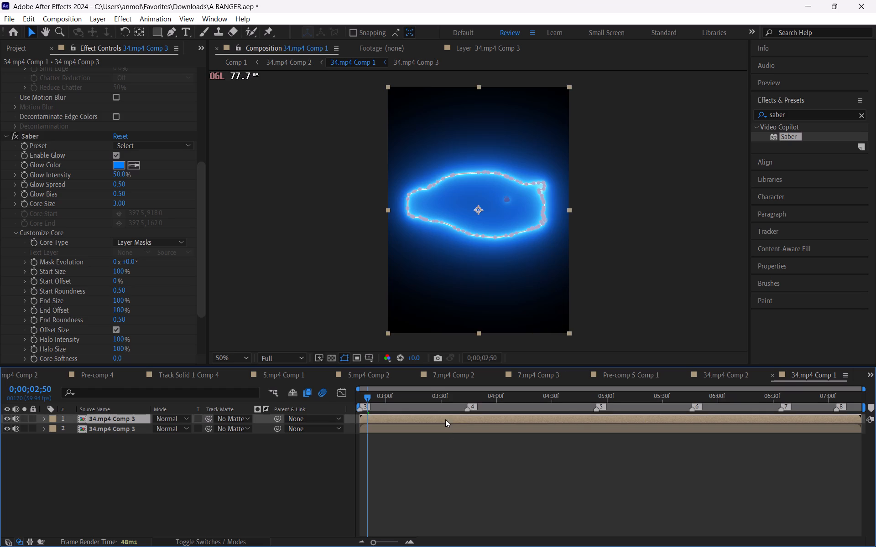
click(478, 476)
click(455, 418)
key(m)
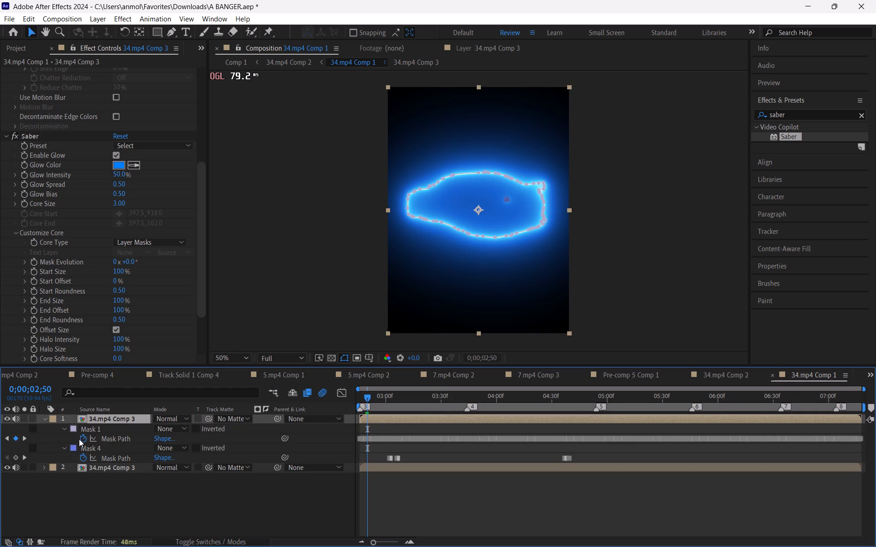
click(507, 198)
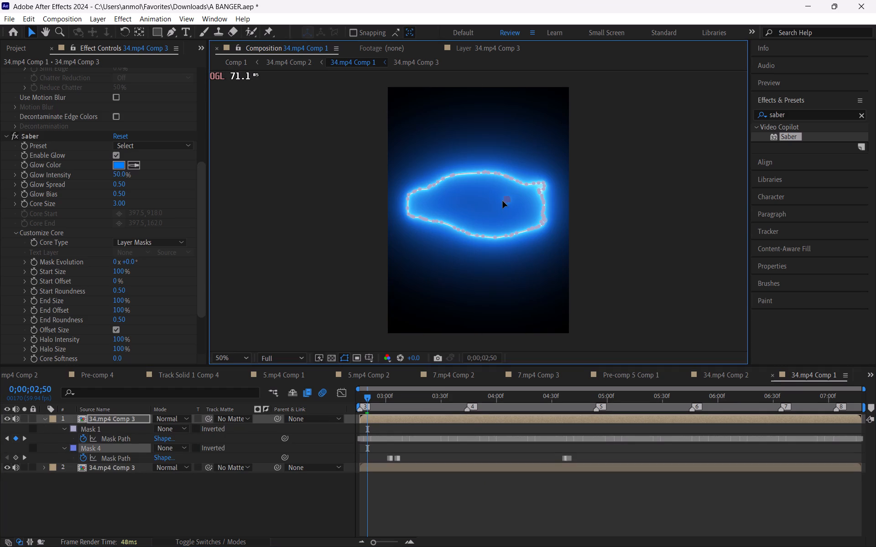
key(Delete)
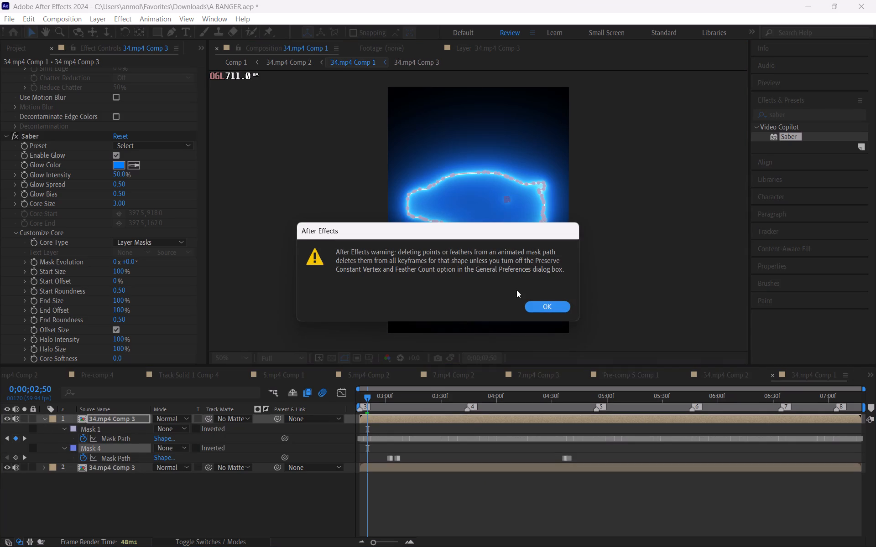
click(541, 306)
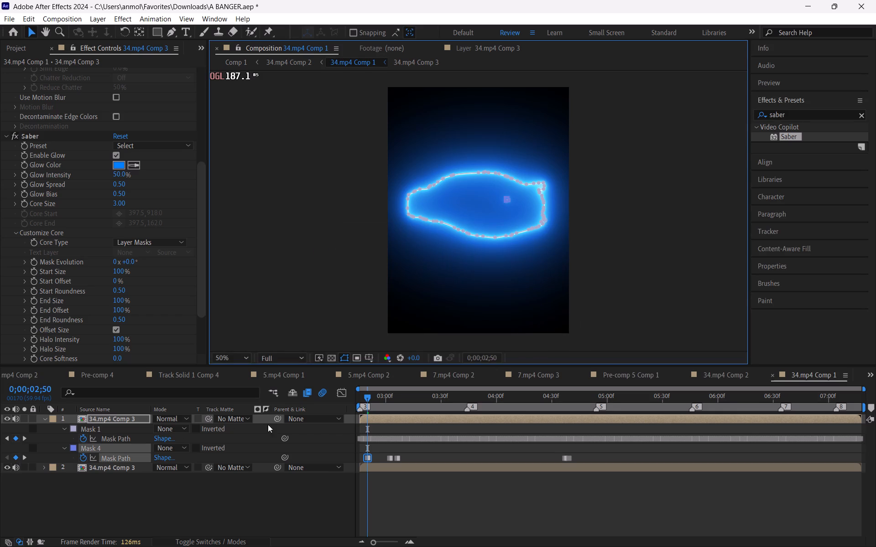
Remove the Saber effect from the upper 34.mp4 Comp 3 layer.
click(58, 181)
click(38, 135)
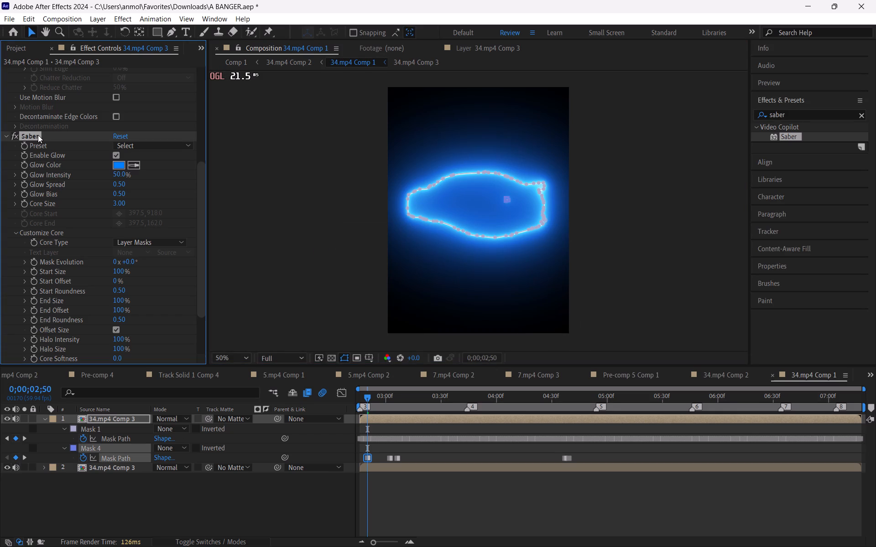
key(Delete)
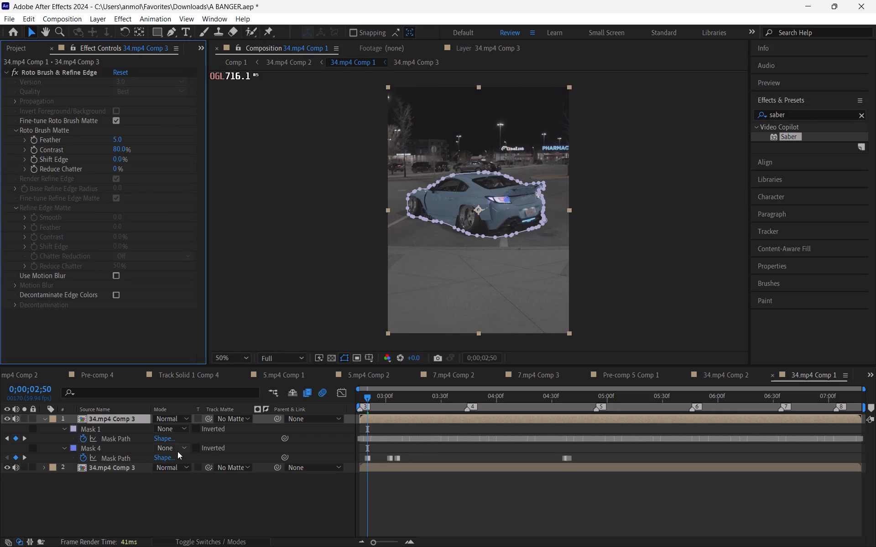
Delete Mask 4, the small stray mask on the near taillight, from the upper layer.
click(95, 444)
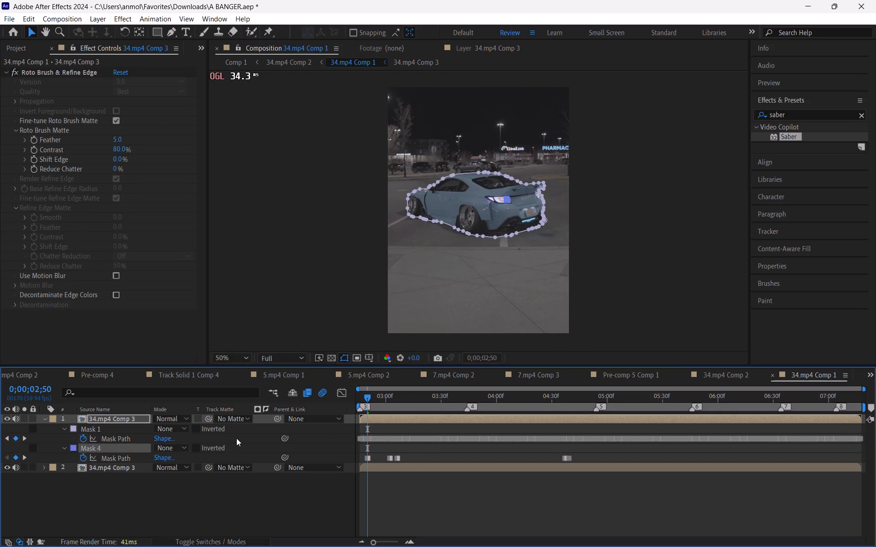
key(Delete)
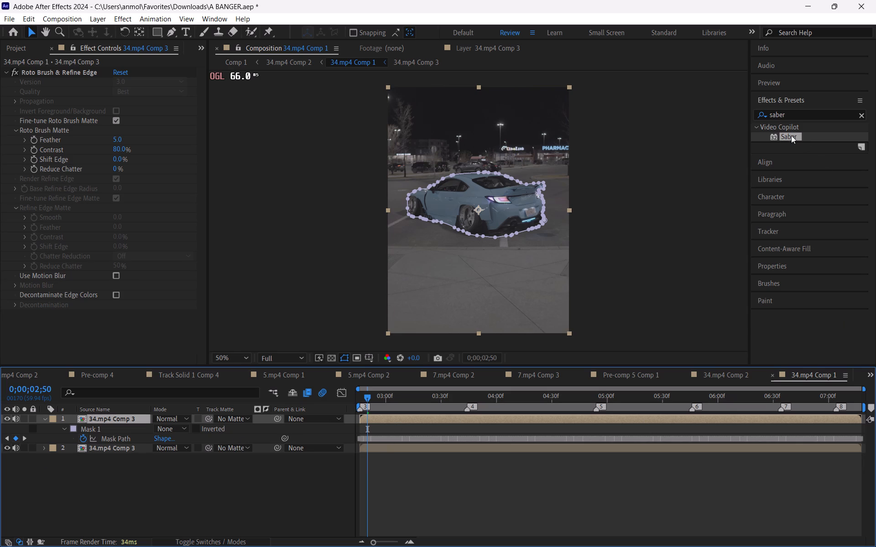
Reapply the Saber effect to the upper 34.mp4 Comp 3 layer with its core type set to Layer Masks.
drag(791, 135, 535, 417)
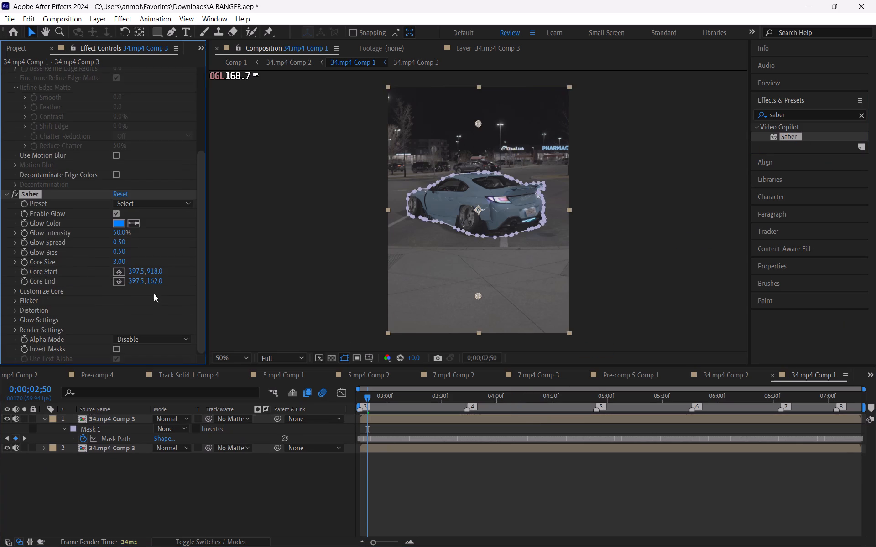
scroll(495, 216, up, 1)
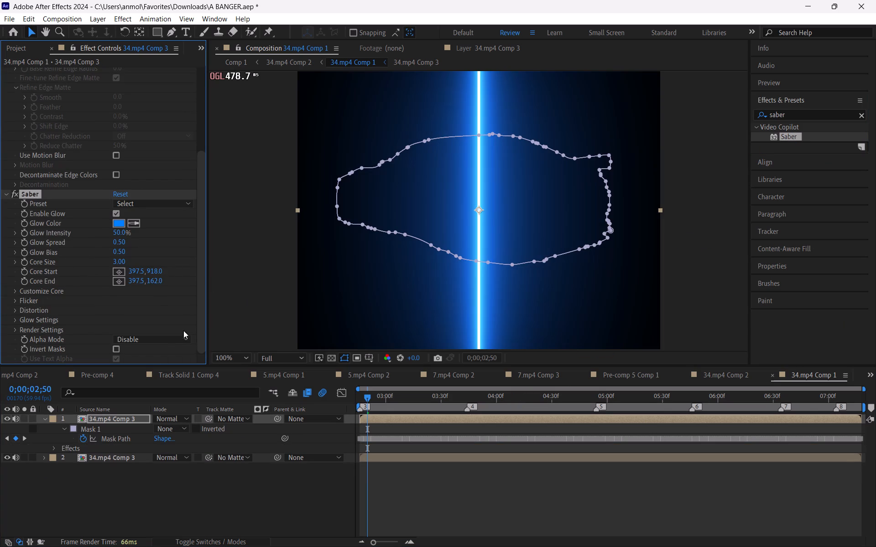
click(17, 291)
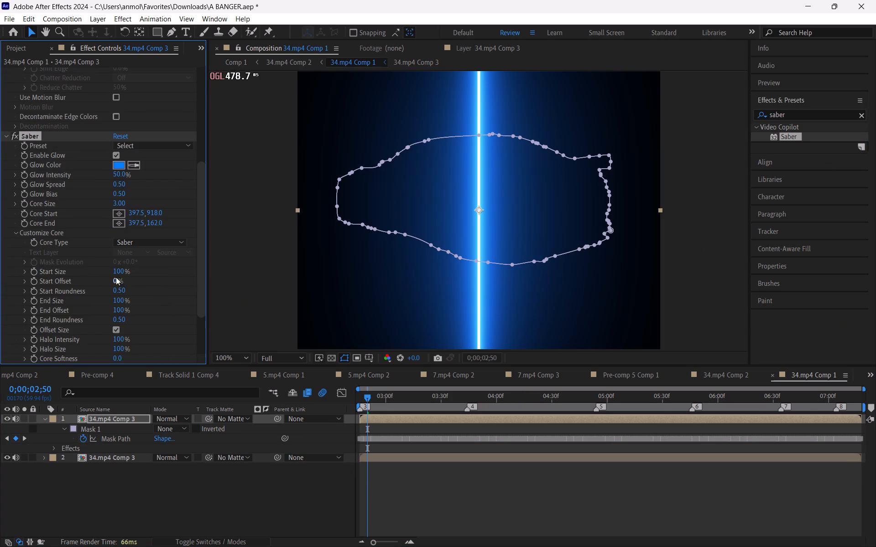
click(156, 244)
click(157, 268)
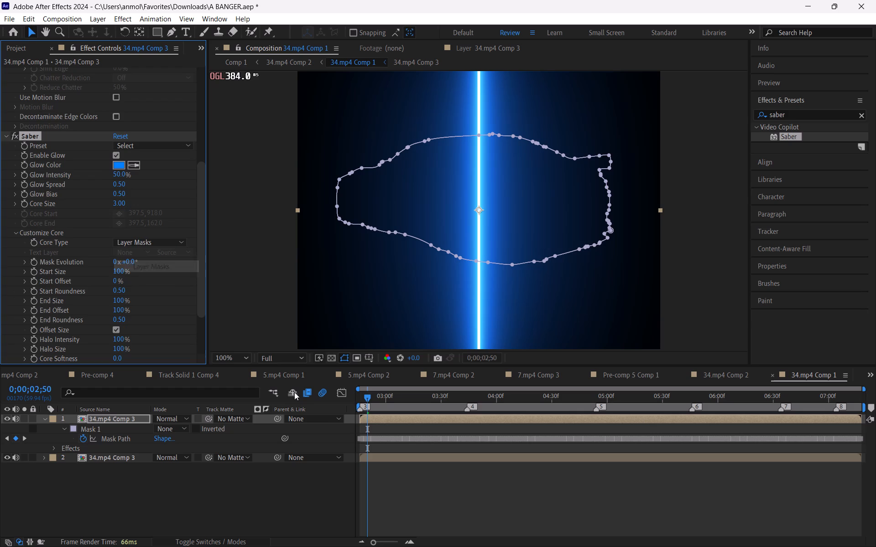
click(457, 501)
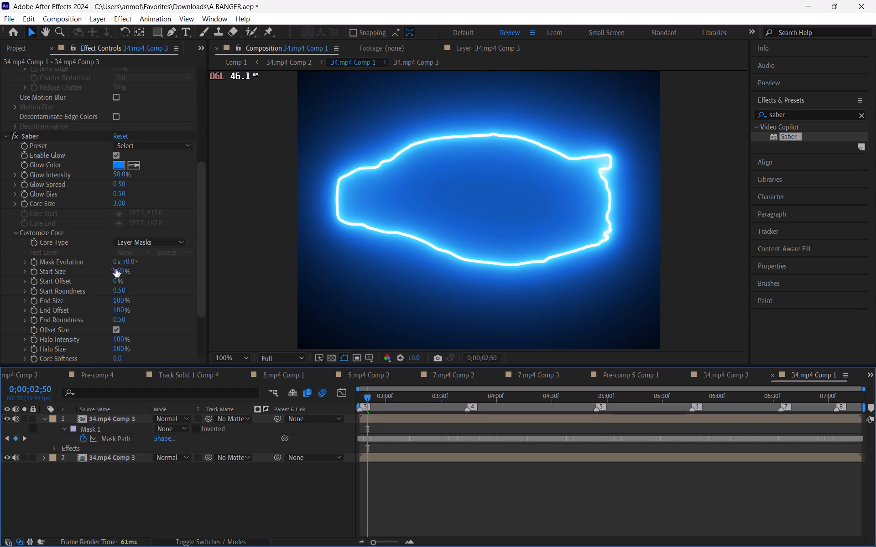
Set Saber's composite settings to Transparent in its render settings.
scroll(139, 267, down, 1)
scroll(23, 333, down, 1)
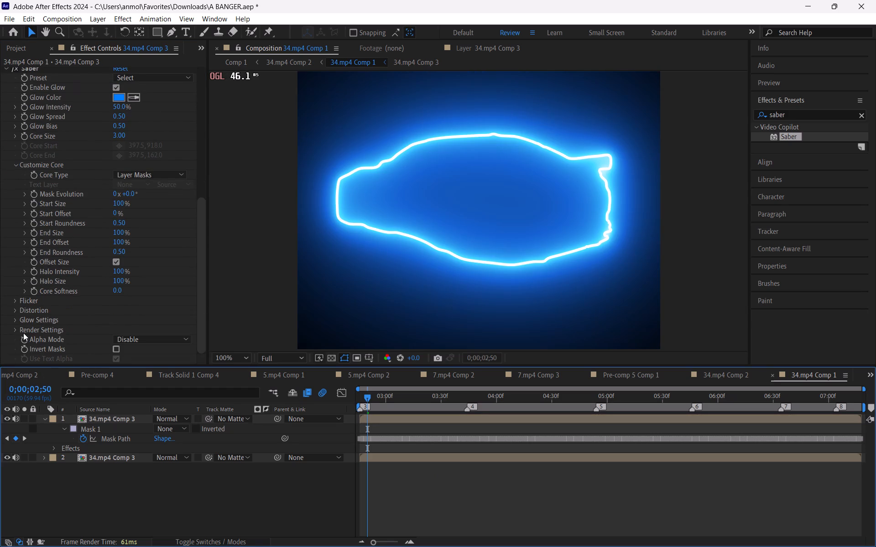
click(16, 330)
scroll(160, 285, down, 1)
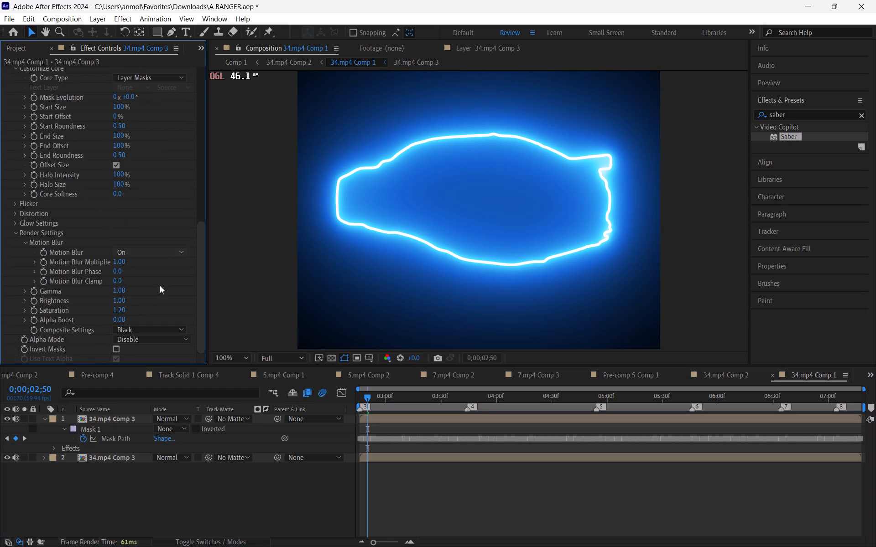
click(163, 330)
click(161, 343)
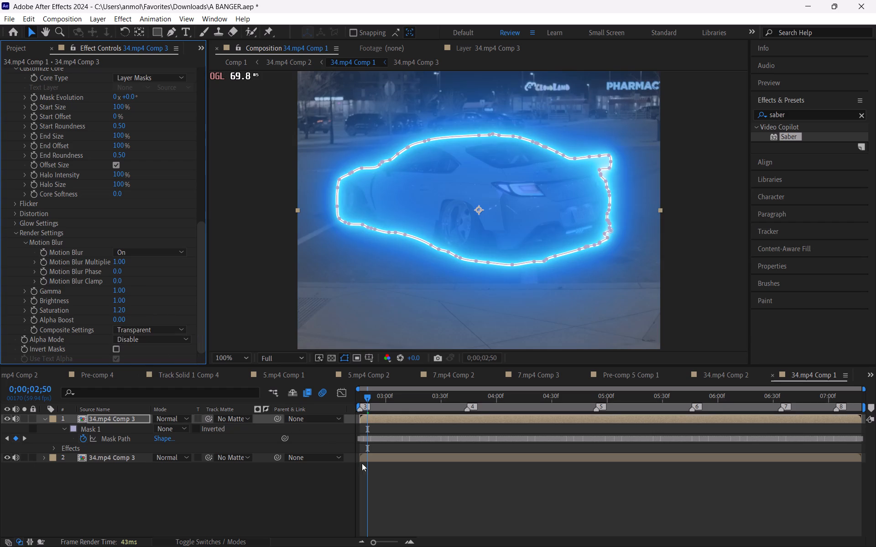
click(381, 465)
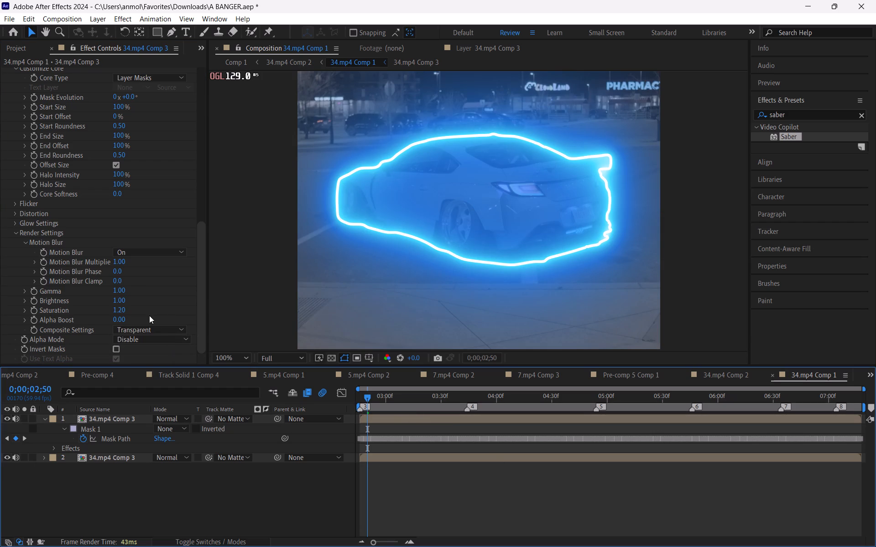
Set Saber's composite settings to Add in its render settings.
scroll(149, 315, down, 1)
click(137, 331)
click(138, 365)
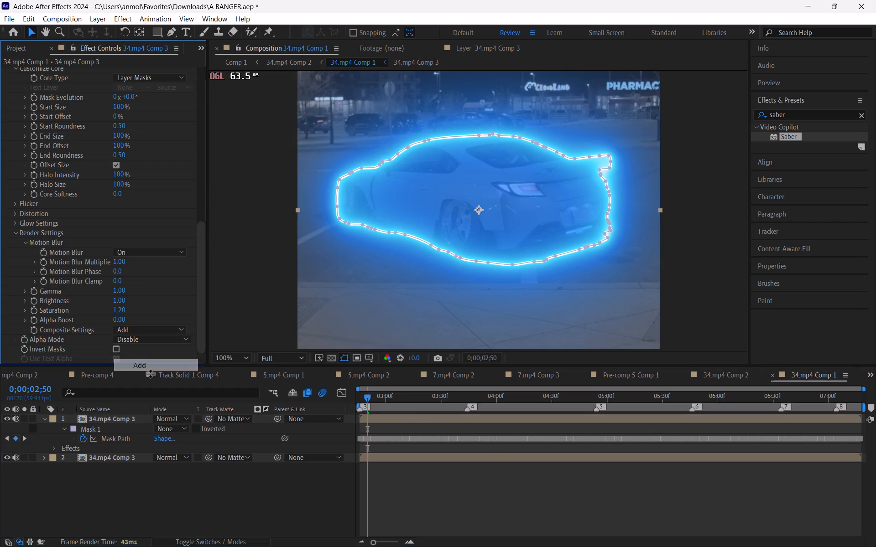
click(417, 485)
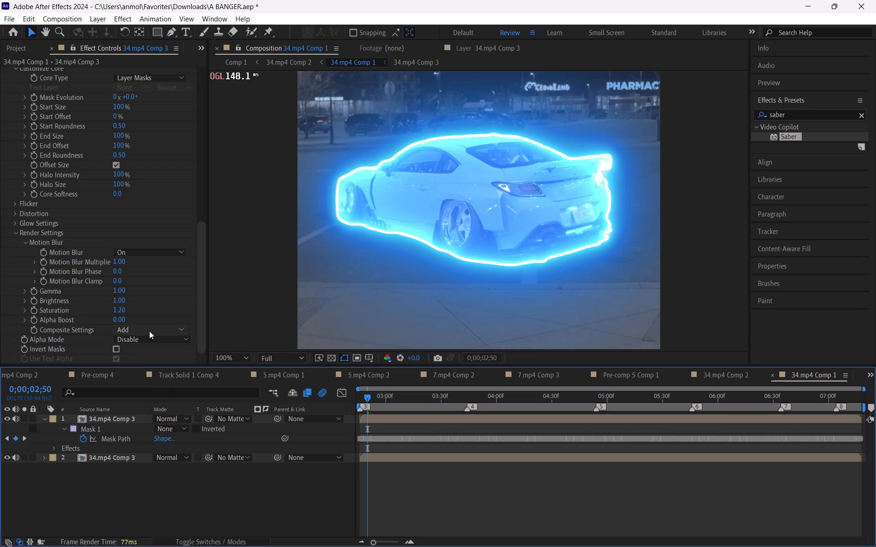
Check the car's glow at 0;00;02;57 and at the layers' start, 0;00;02;46.
scroll(436, 260, down, 1)
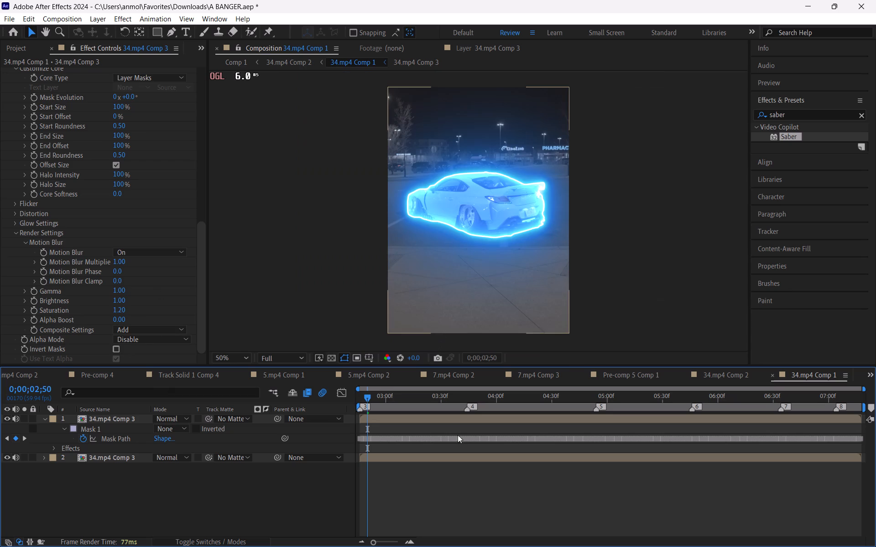
click(471, 483)
click(381, 396)
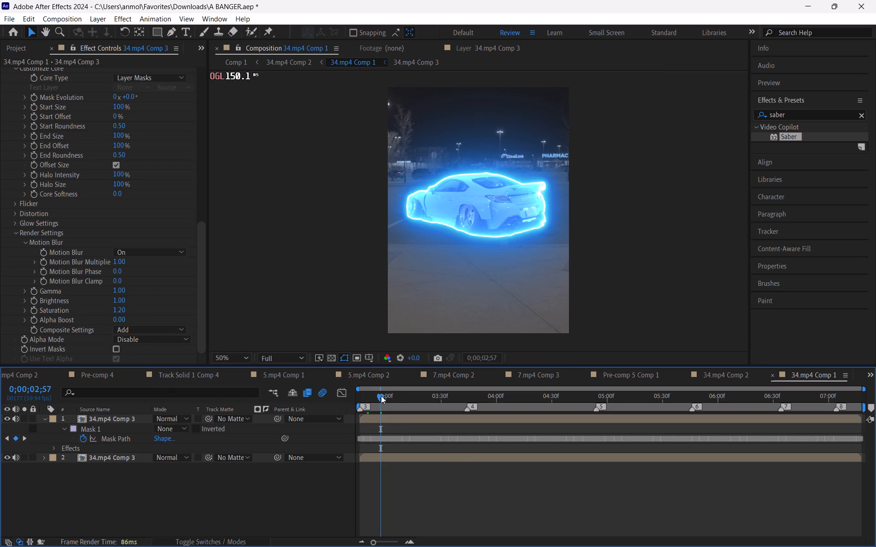
click(356, 396)
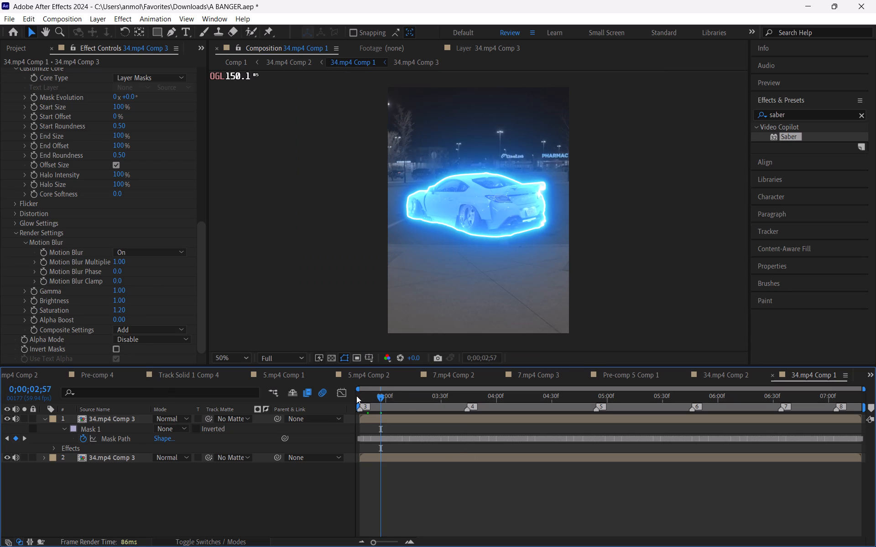
double_click(355, 397)
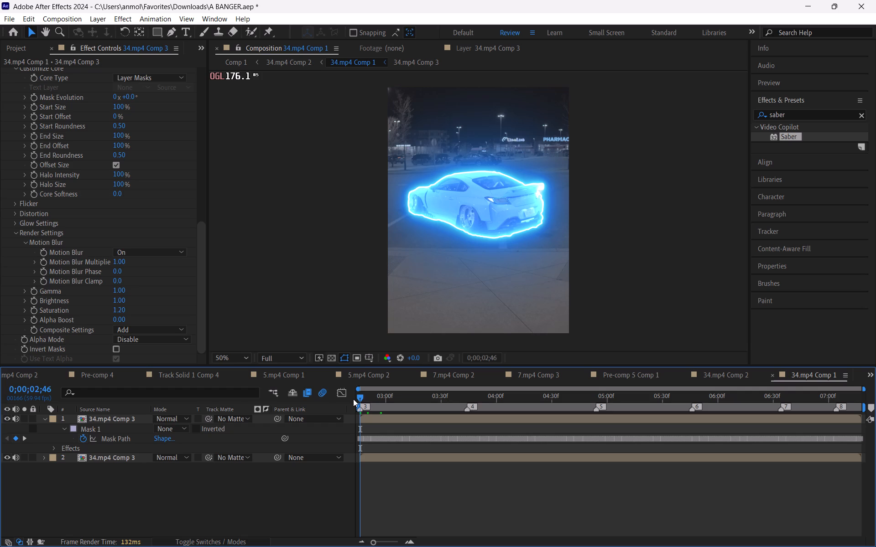
Apply the Core preset to the Saber effect on the upper layer.
scroll(150, 159, up, 4)
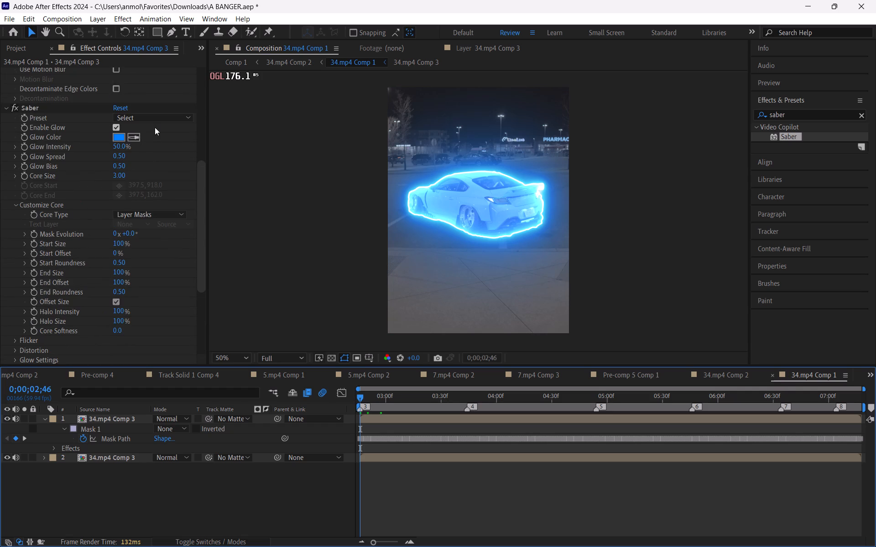
click(156, 119)
click(171, 81)
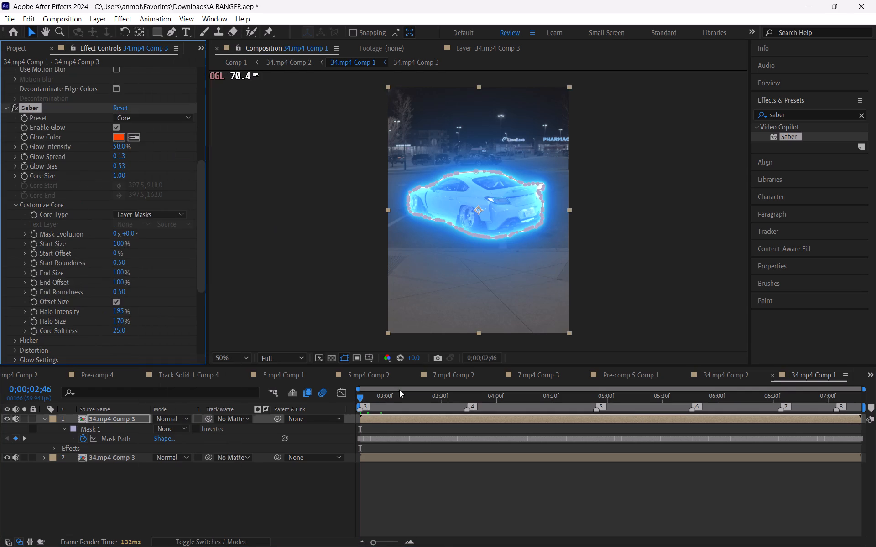
click(445, 506)
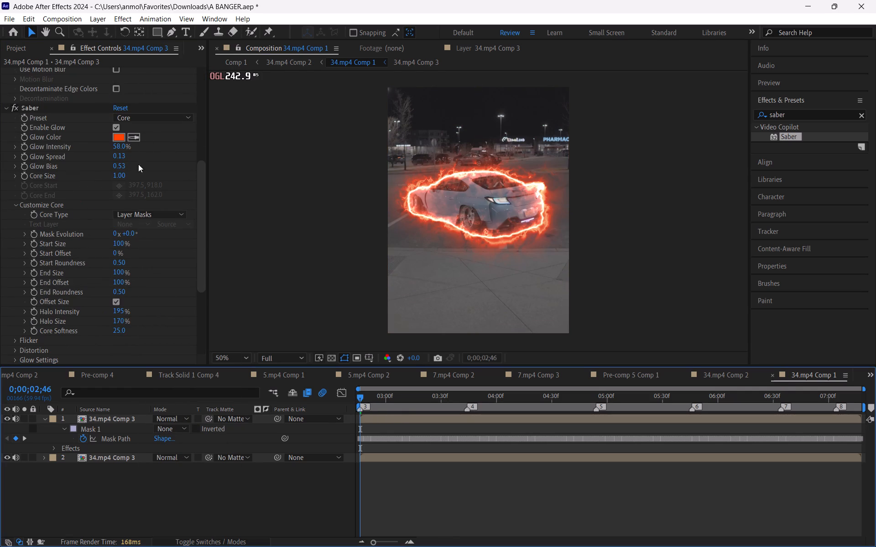
Set Saber's Glow Color on the upper layer to yellow, about FFEC00.
click(117, 136)
drag(161, 337, 181, 302)
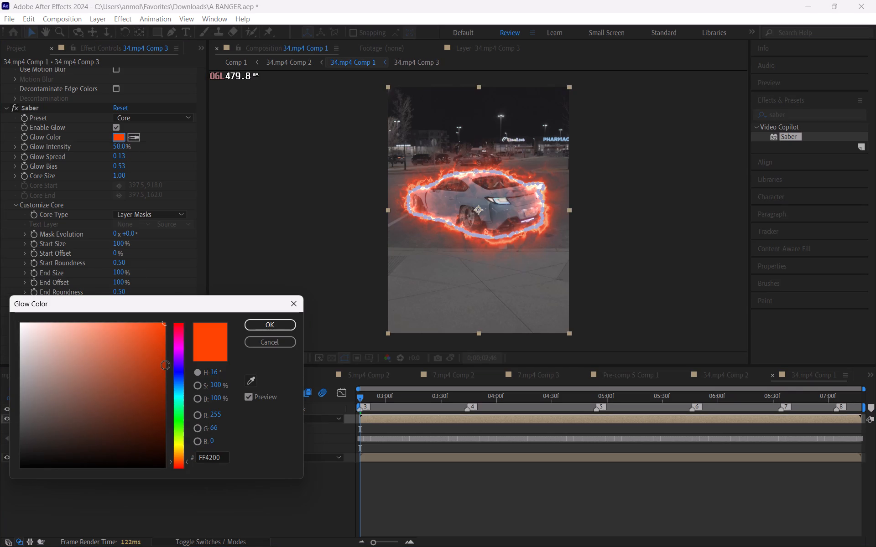
drag(177, 379, 186, 445)
drag(180, 439, 181, 446)
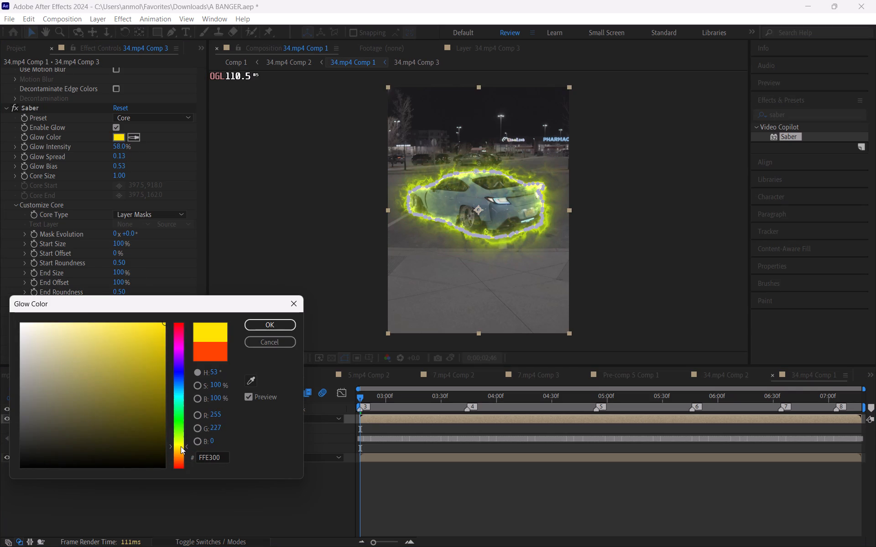
drag(181, 446, 182, 444)
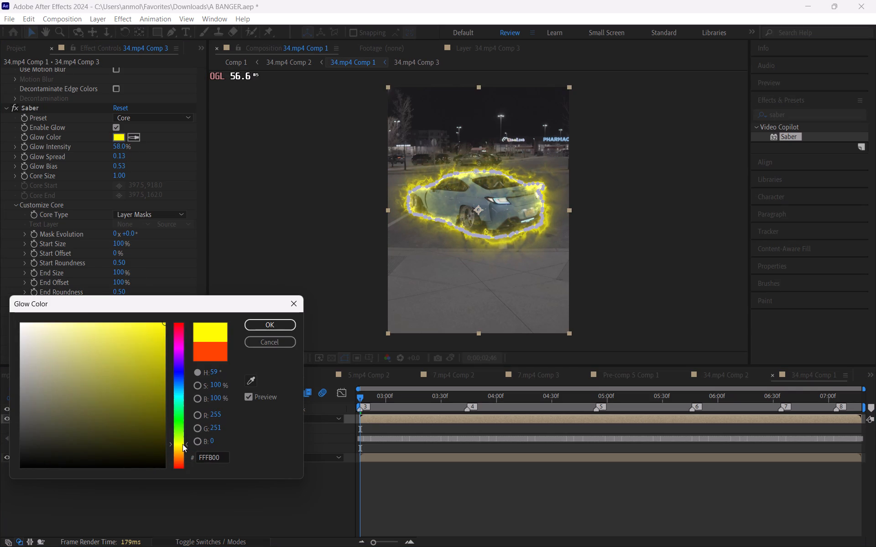
drag(182, 444, 184, 445)
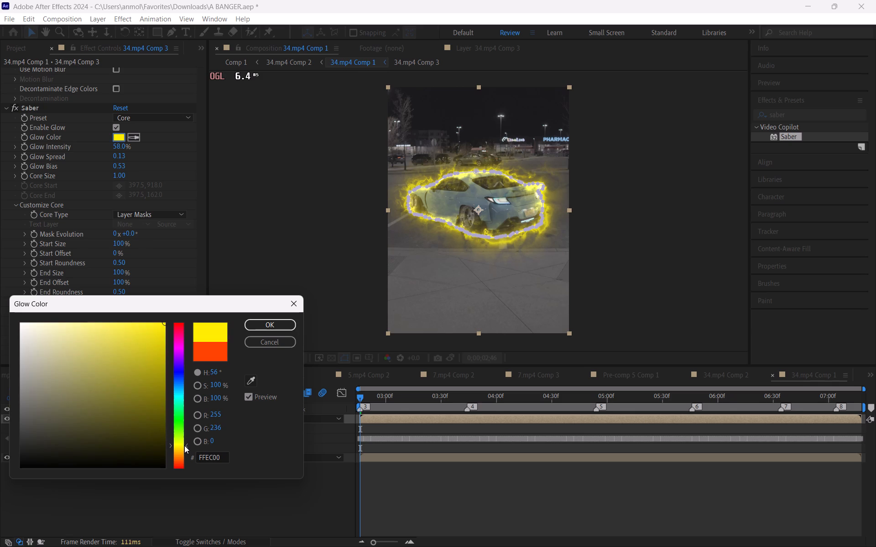
drag(184, 445, 184, 445)
click(248, 327)
click(411, 513)
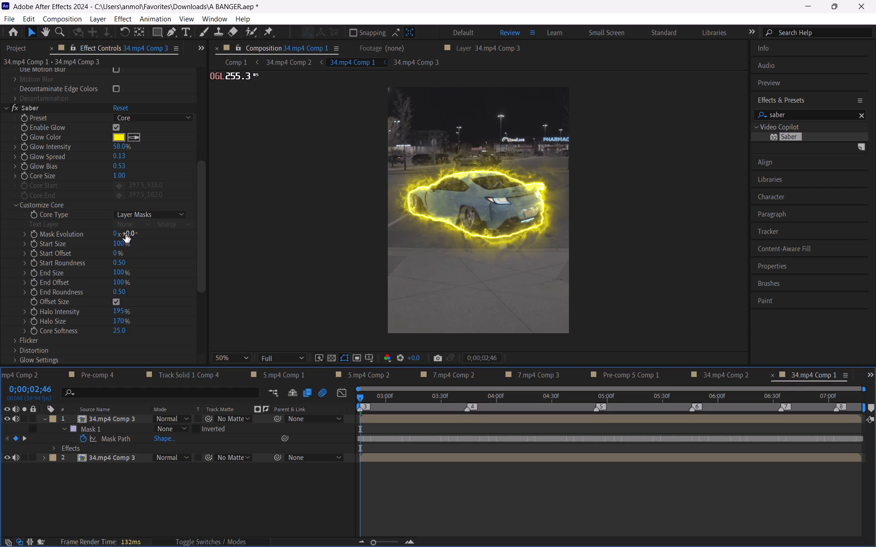
Try smaller and larger Start Size values for the Saber core and settle on 99%.
drag(118, 245, 118, 245)
drag(118, 245, 57, 277)
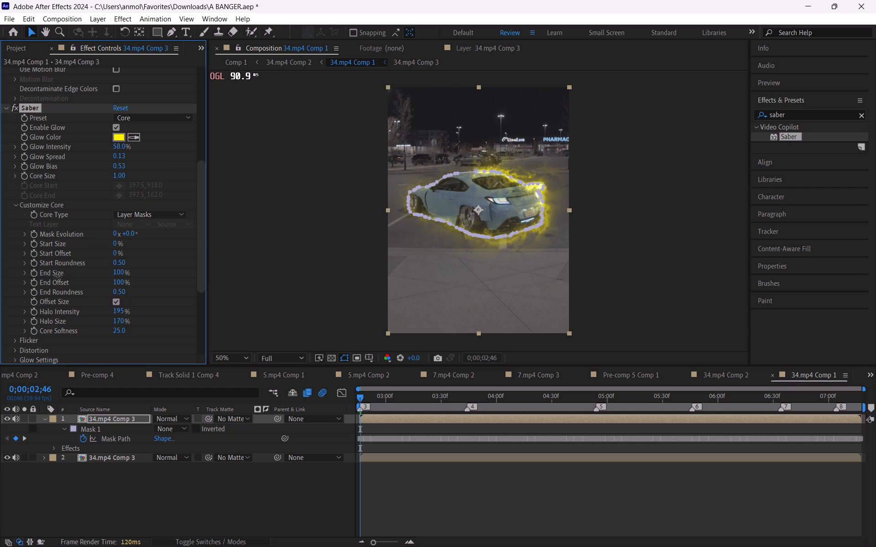
drag(57, 277, 124, 269)
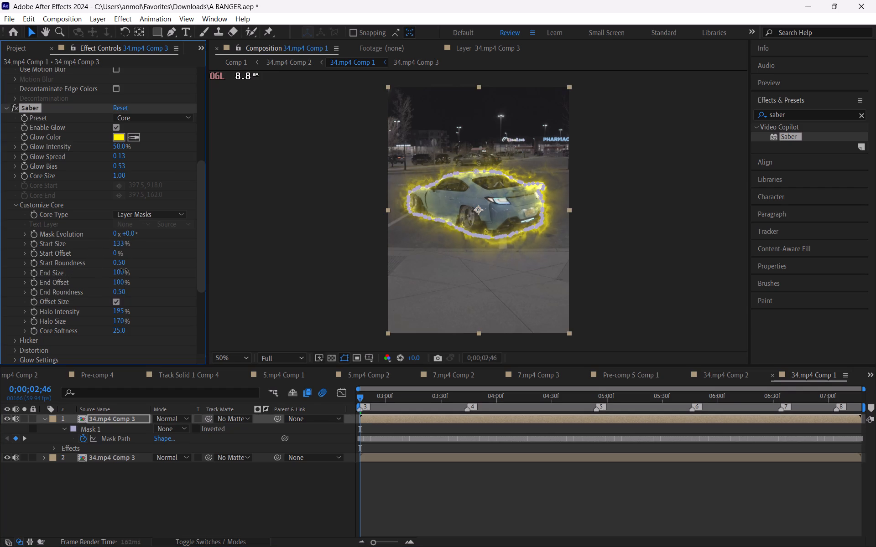
drag(124, 269, 182, 275)
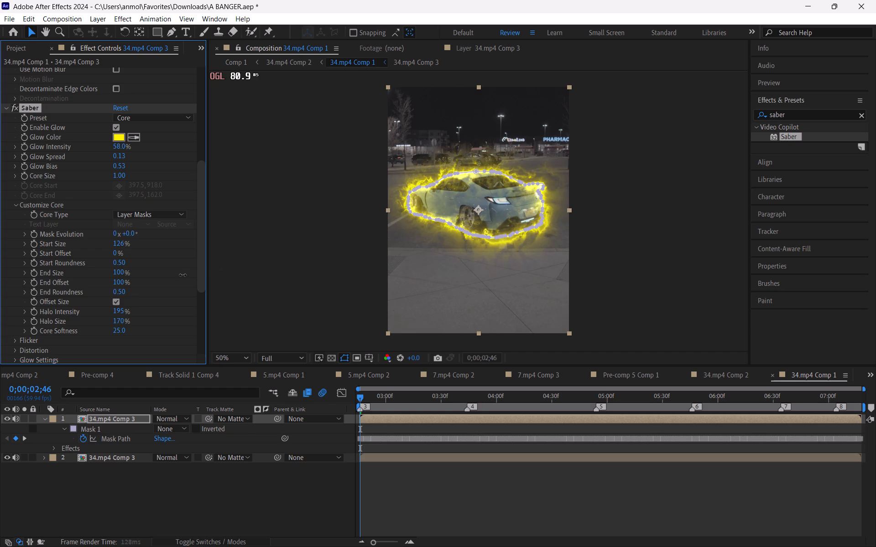
drag(182, 275, 170, 278)
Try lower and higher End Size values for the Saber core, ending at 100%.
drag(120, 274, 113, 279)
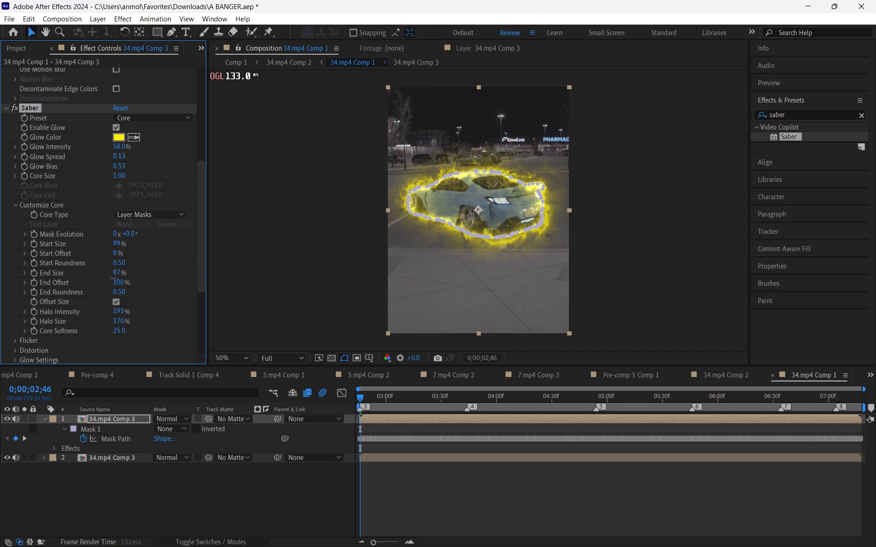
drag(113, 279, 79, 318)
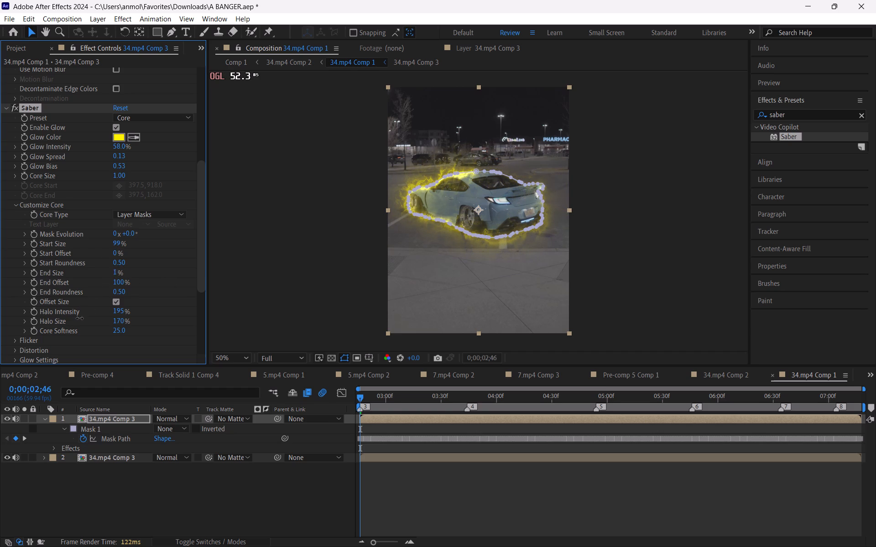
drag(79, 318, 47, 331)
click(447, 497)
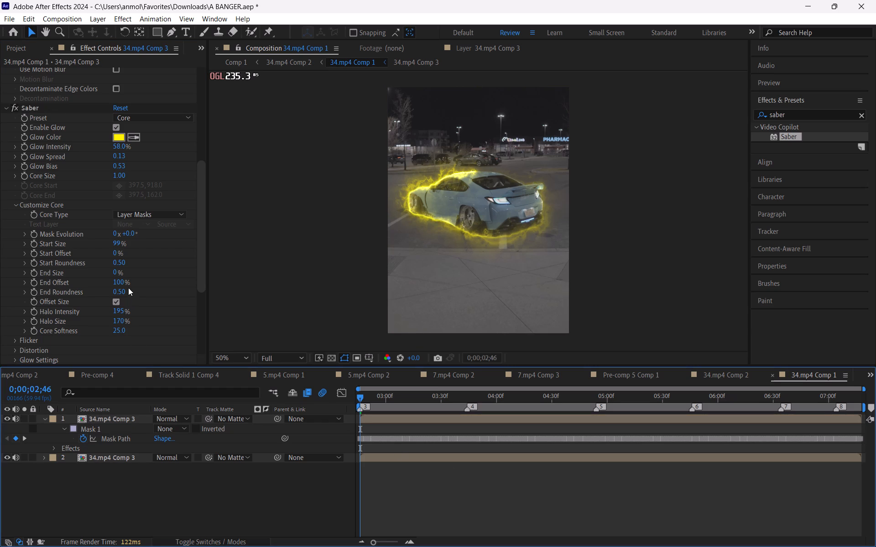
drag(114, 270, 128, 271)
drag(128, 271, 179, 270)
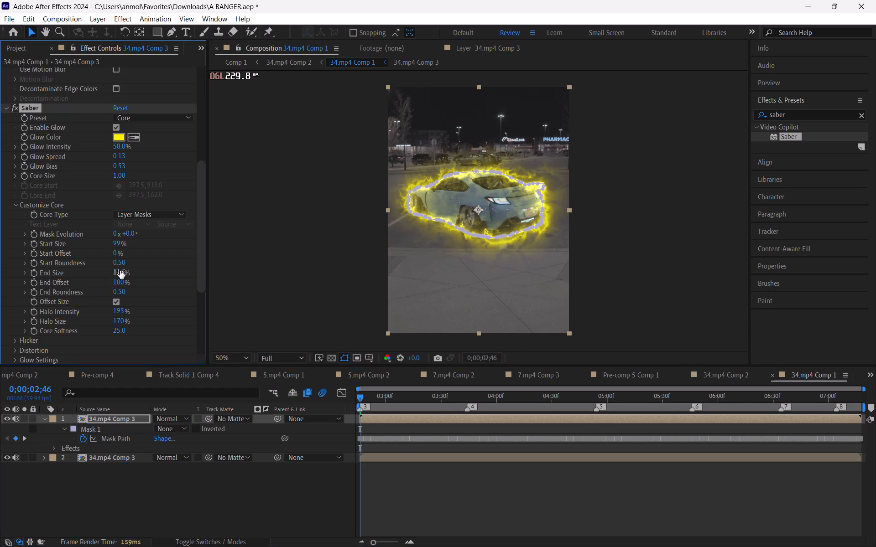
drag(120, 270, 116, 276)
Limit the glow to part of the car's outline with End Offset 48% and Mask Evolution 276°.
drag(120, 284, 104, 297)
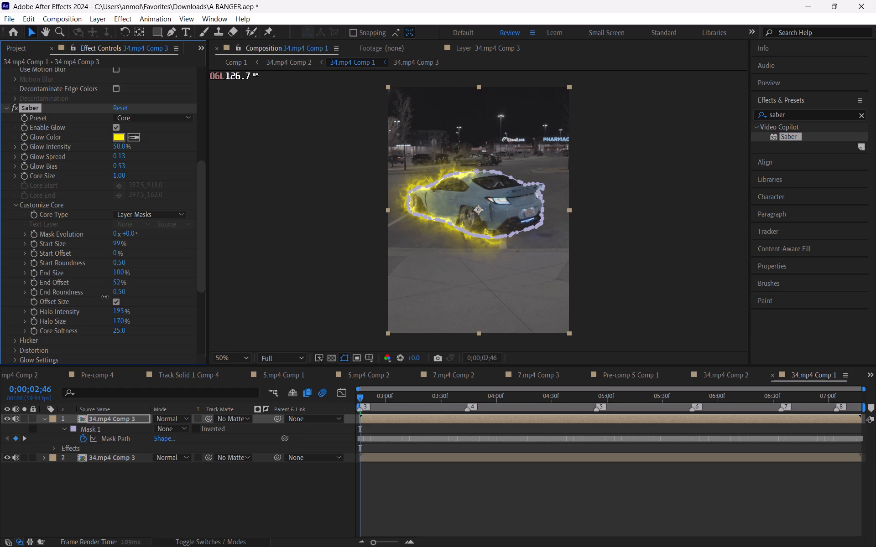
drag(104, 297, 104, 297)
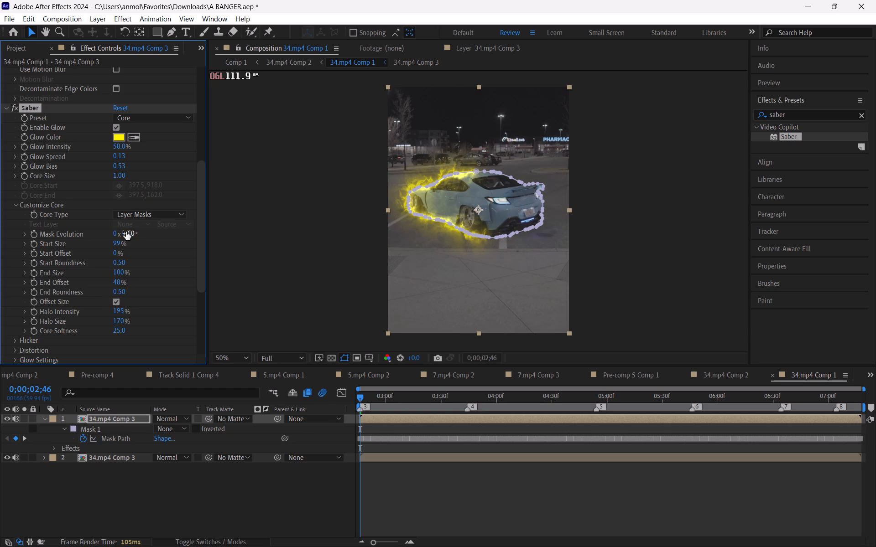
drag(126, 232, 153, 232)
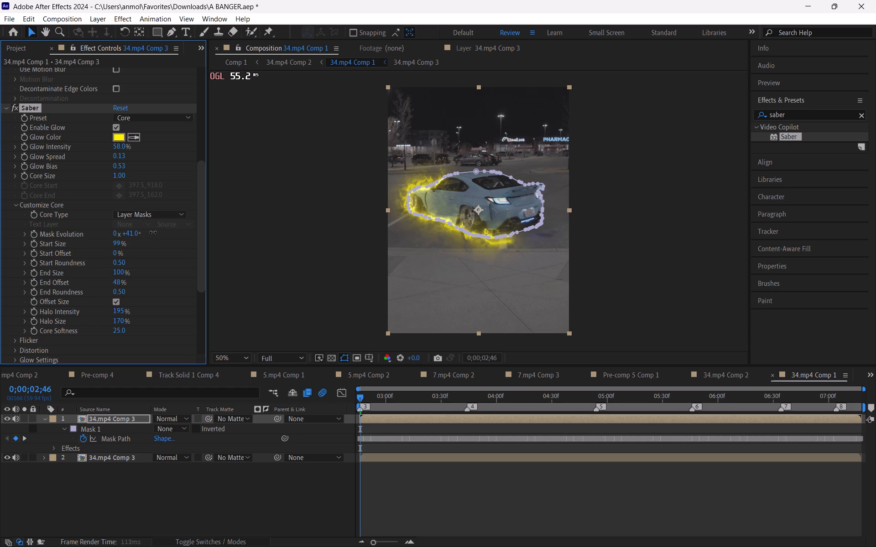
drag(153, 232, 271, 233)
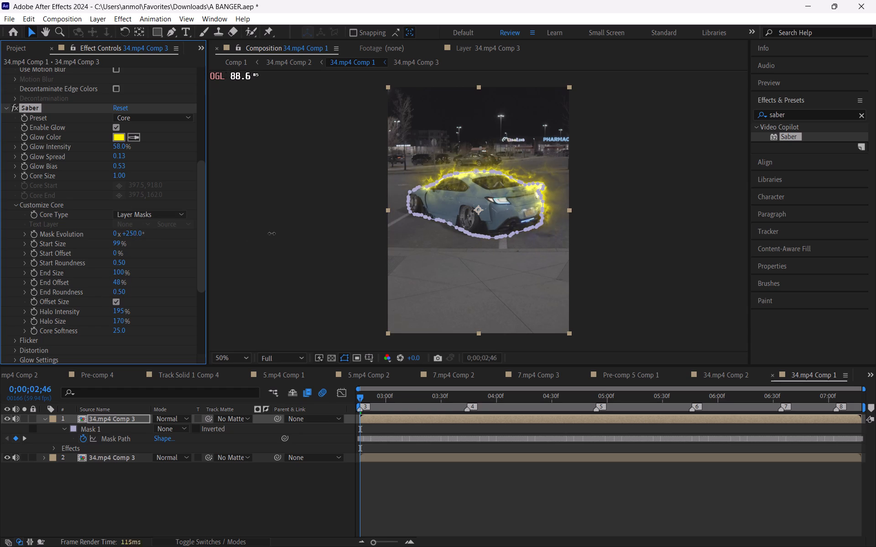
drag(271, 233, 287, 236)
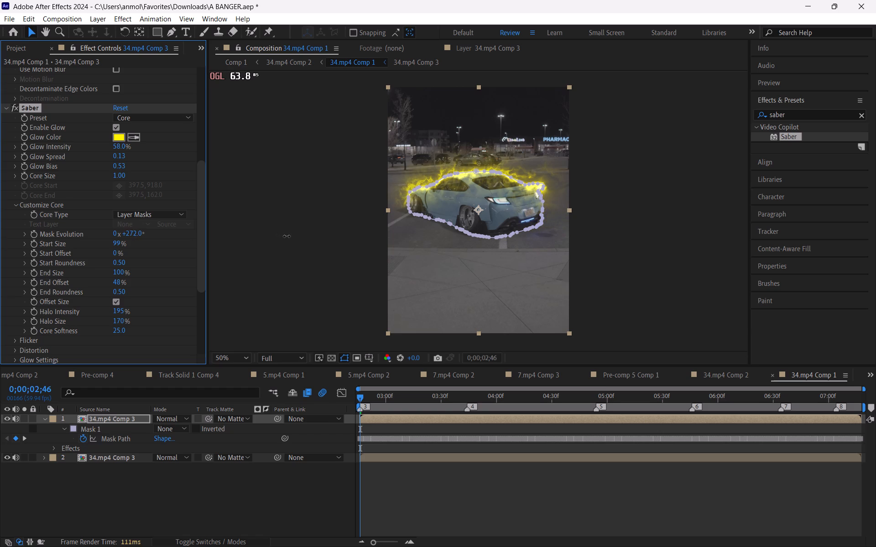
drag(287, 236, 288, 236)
Fit the partial glow along the car's upper outline with Mask Evolution 249° and End Offset 56%.
drag(118, 283, 113, 284)
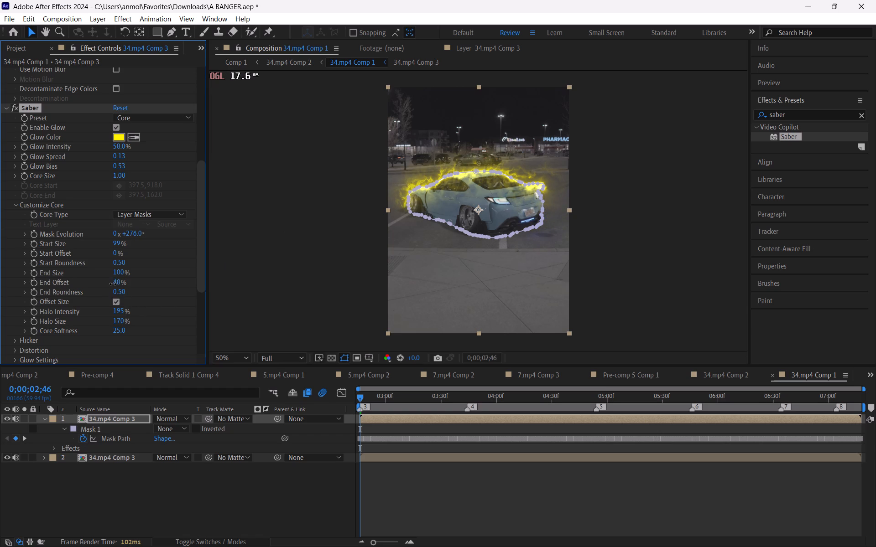
drag(113, 284, 121, 284)
drag(121, 284, 122, 284)
drag(133, 235, 134, 238)
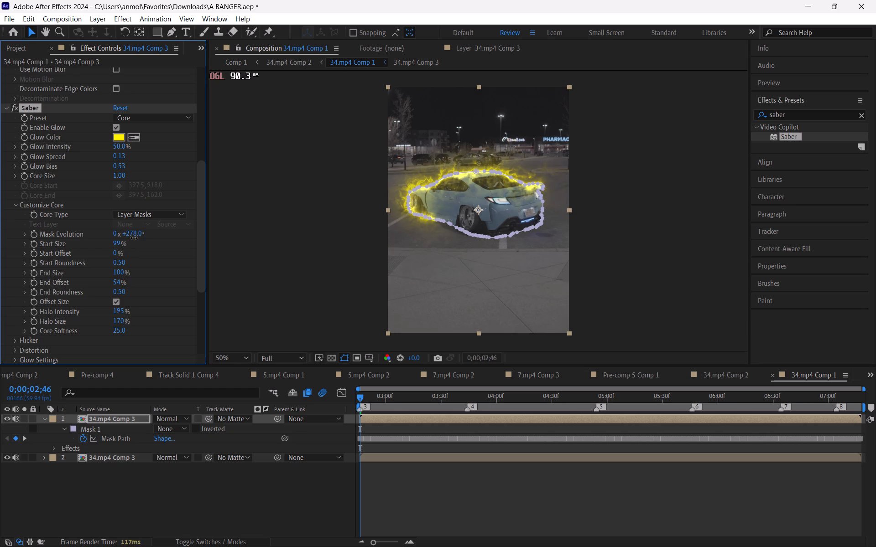
drag(134, 238, 122, 243)
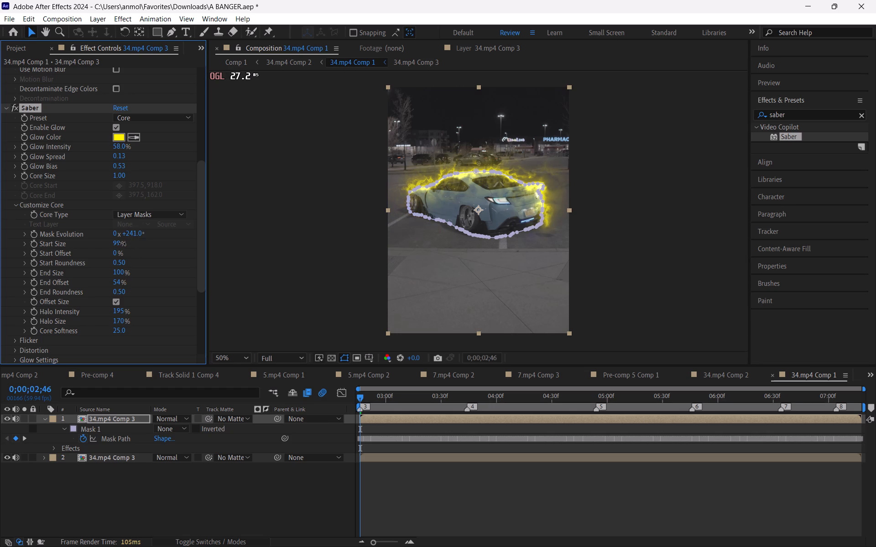
drag(122, 243, 125, 243)
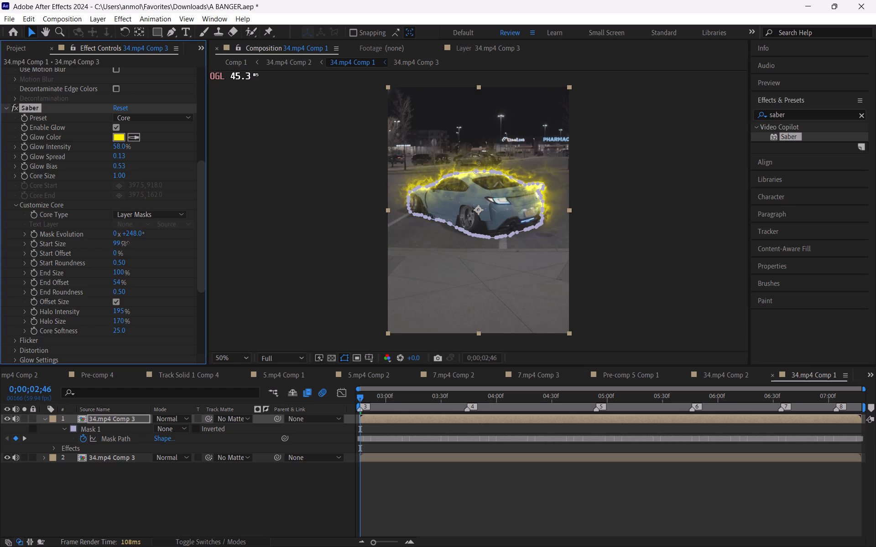
drag(125, 243, 125, 242)
click(116, 281)
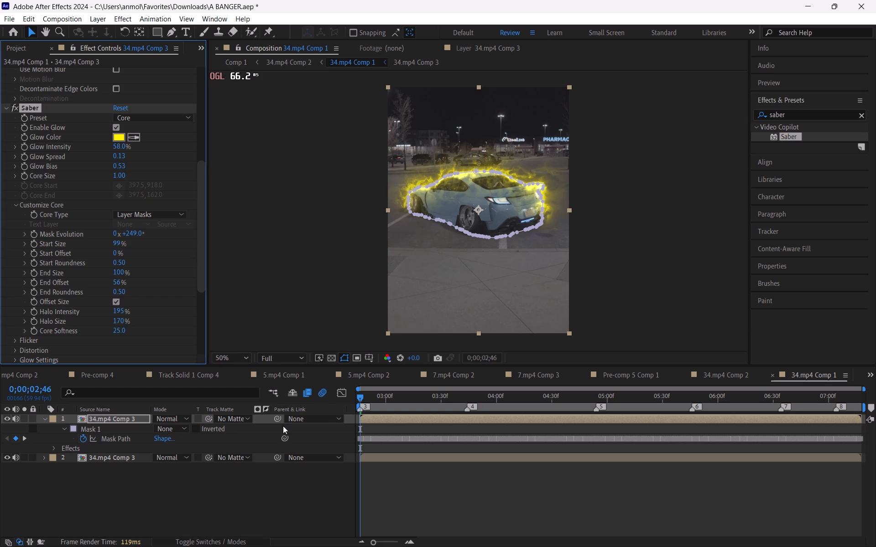
click(401, 478)
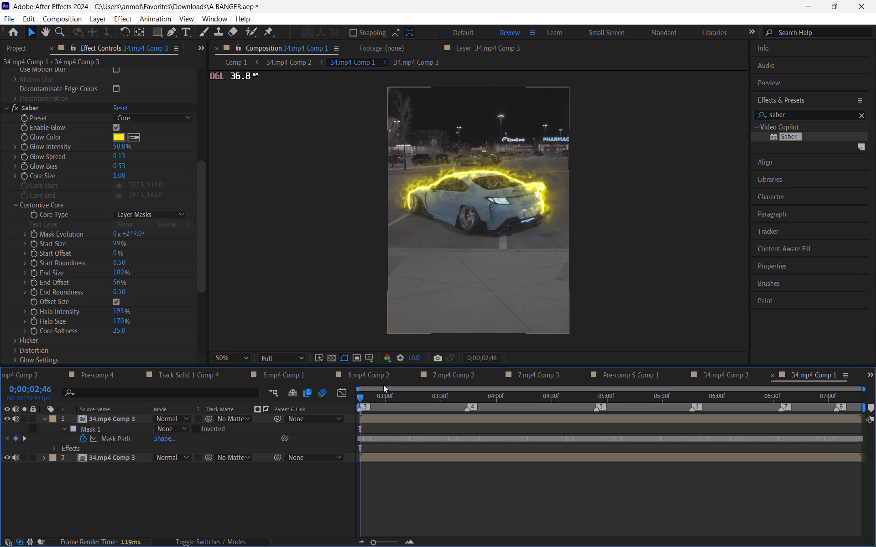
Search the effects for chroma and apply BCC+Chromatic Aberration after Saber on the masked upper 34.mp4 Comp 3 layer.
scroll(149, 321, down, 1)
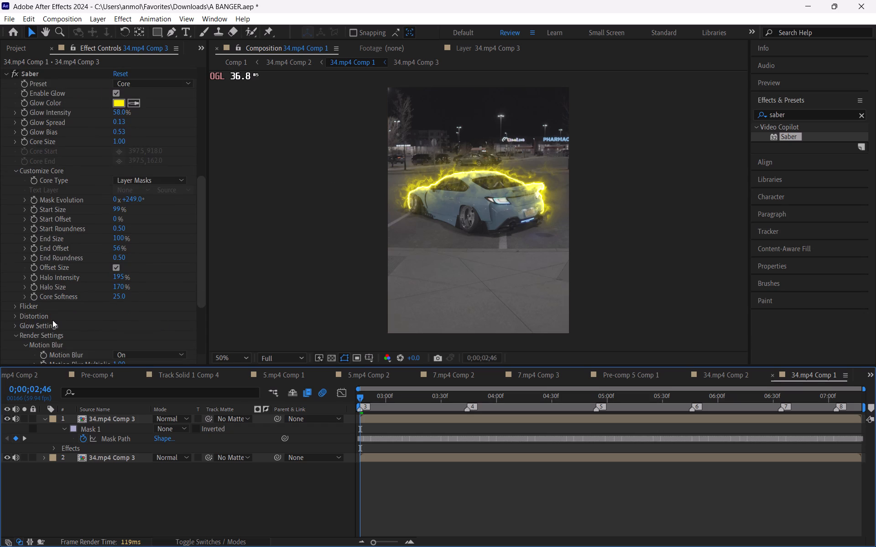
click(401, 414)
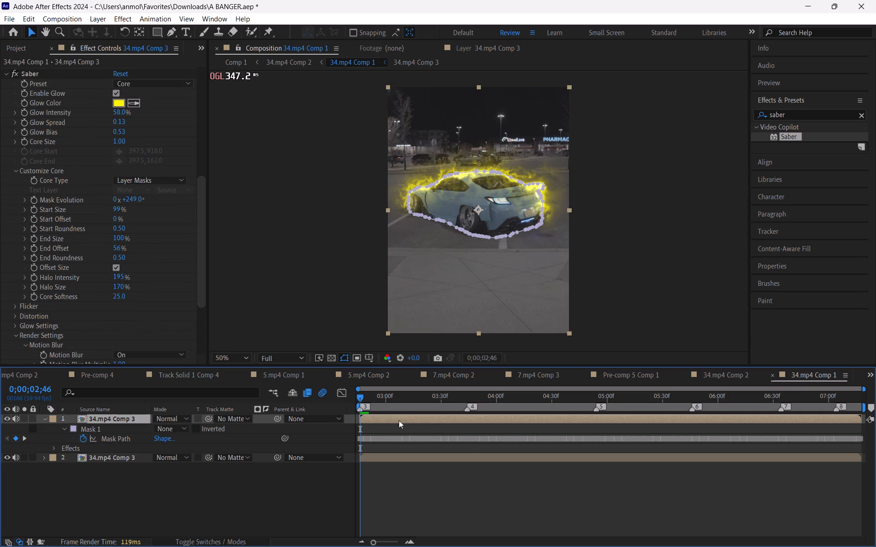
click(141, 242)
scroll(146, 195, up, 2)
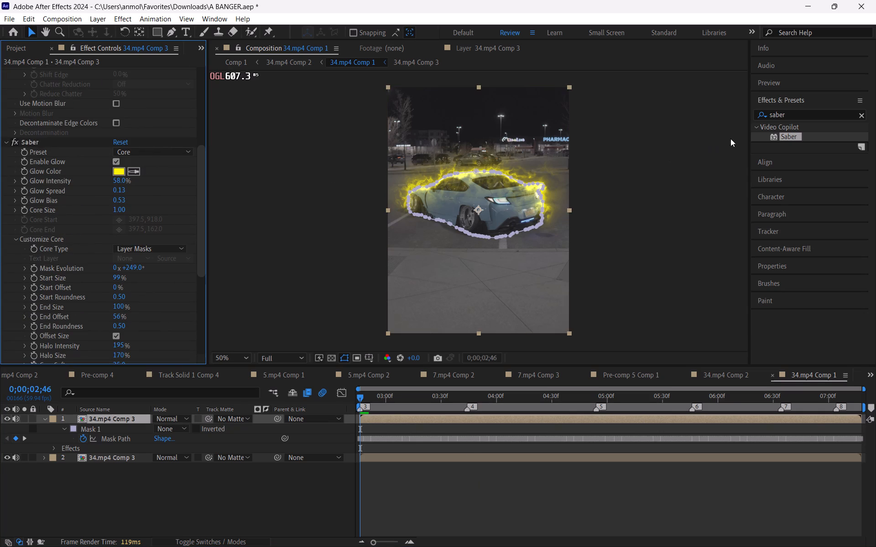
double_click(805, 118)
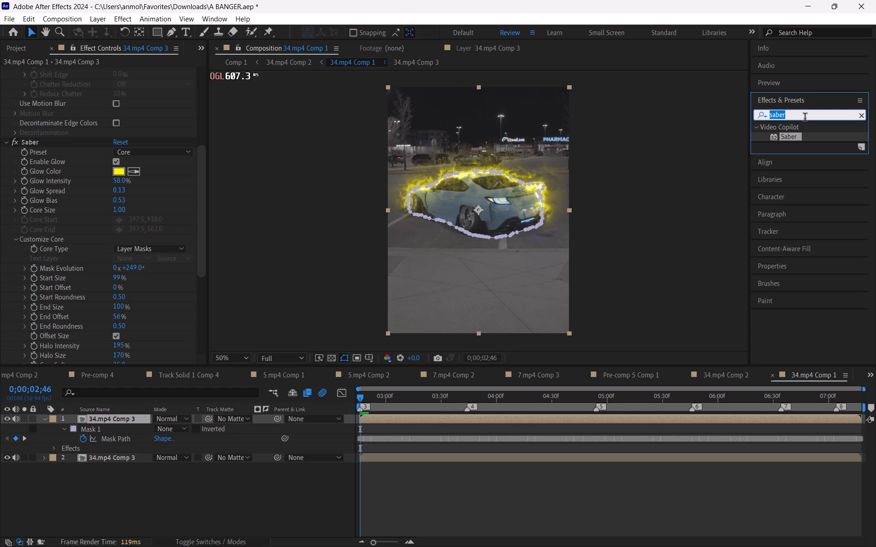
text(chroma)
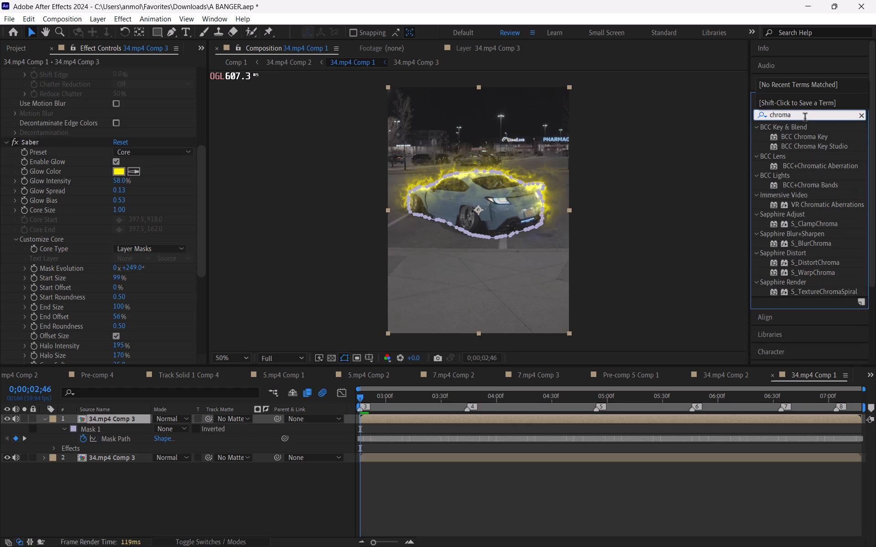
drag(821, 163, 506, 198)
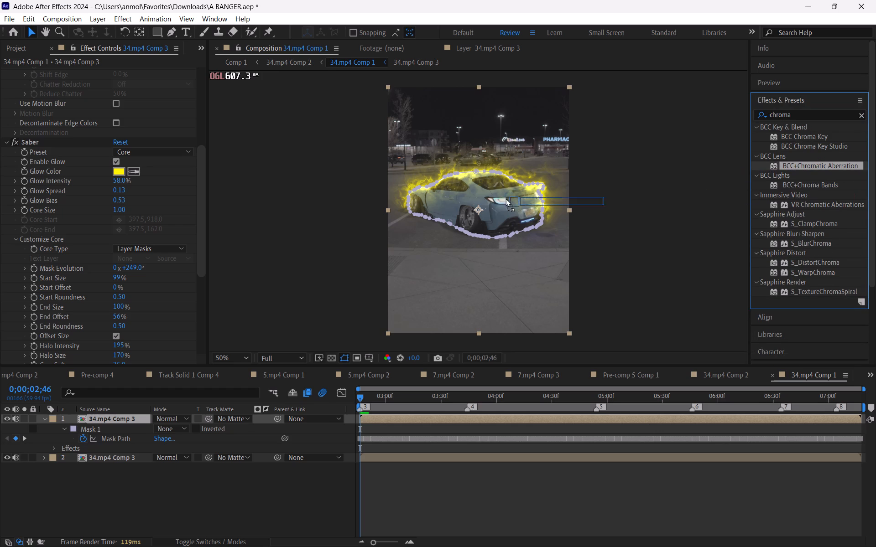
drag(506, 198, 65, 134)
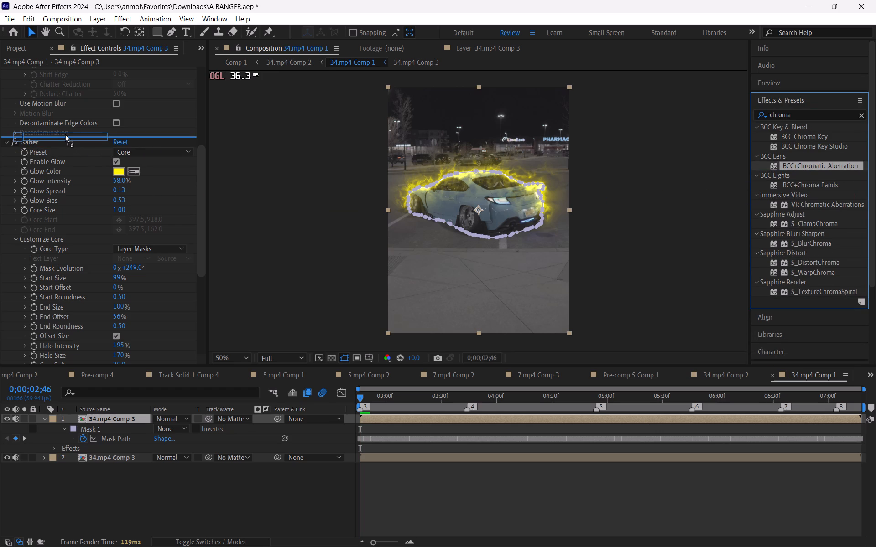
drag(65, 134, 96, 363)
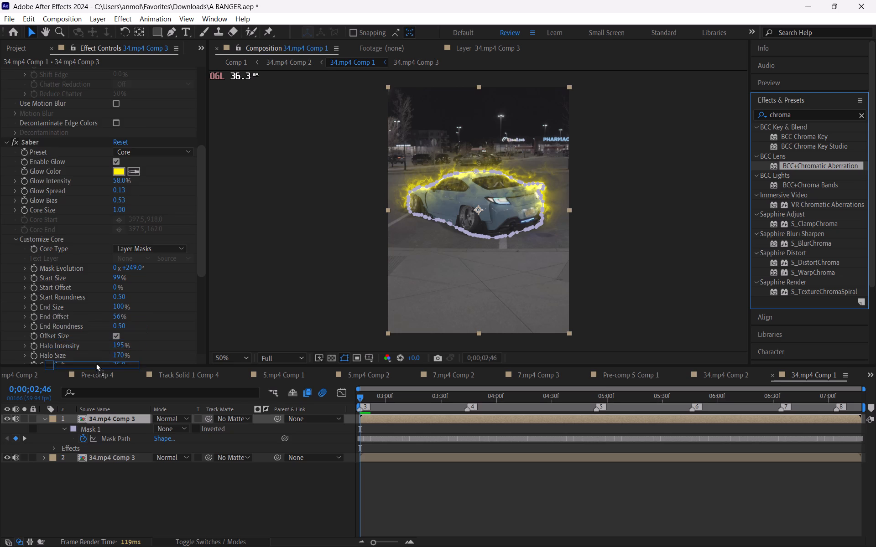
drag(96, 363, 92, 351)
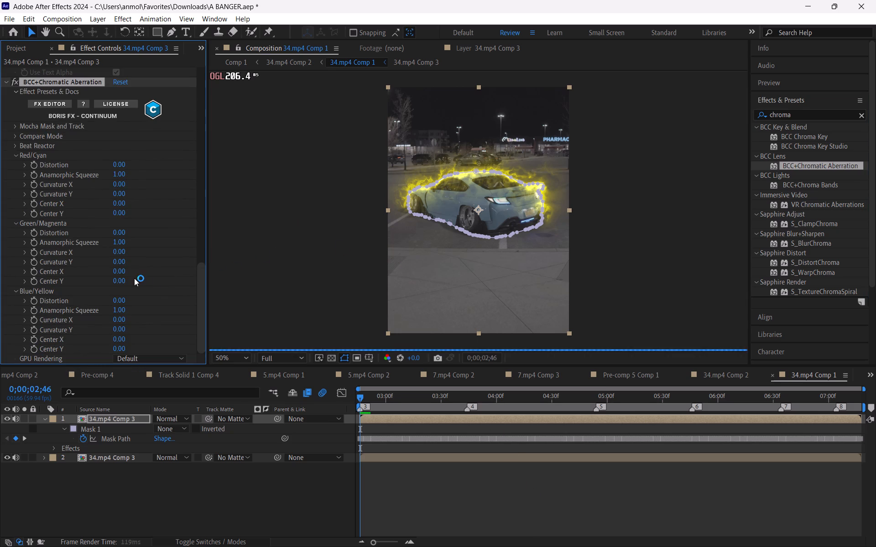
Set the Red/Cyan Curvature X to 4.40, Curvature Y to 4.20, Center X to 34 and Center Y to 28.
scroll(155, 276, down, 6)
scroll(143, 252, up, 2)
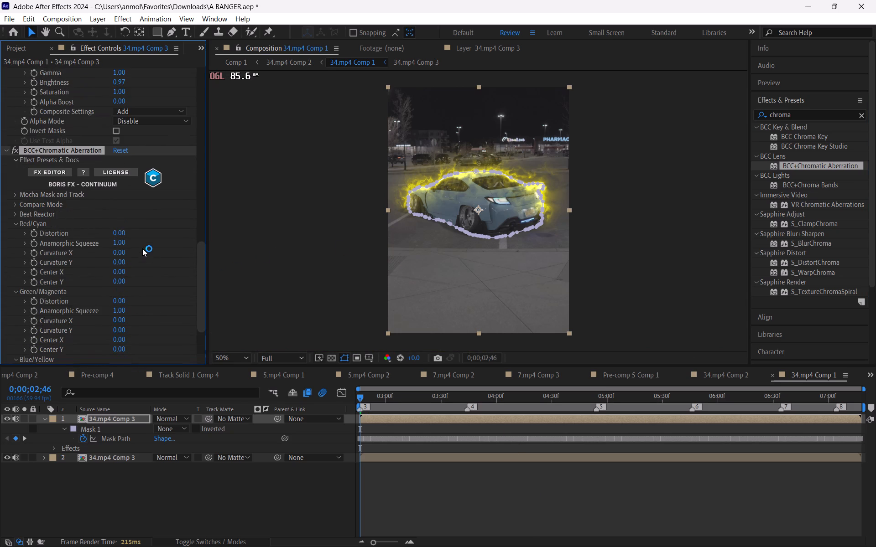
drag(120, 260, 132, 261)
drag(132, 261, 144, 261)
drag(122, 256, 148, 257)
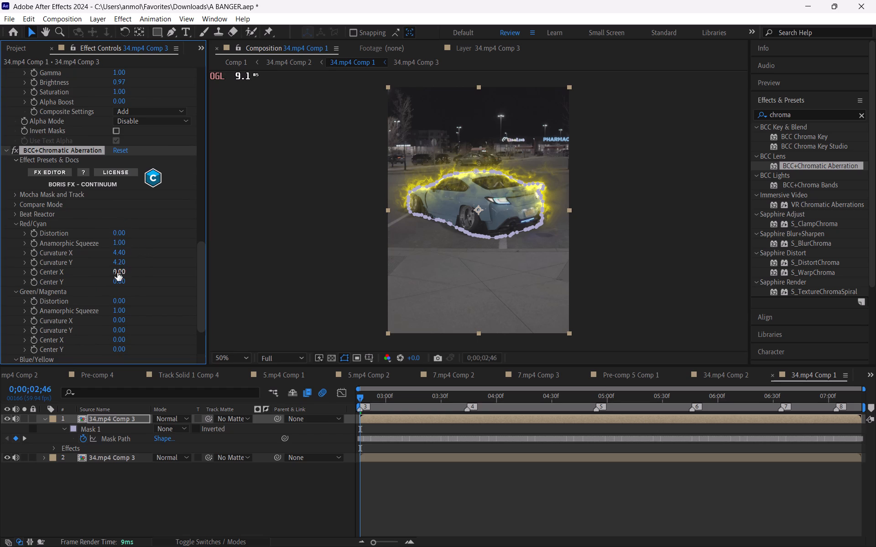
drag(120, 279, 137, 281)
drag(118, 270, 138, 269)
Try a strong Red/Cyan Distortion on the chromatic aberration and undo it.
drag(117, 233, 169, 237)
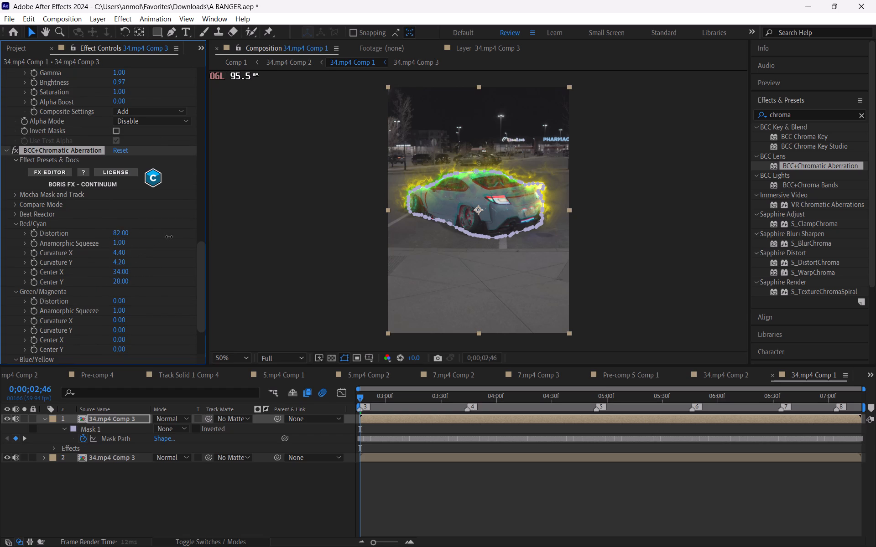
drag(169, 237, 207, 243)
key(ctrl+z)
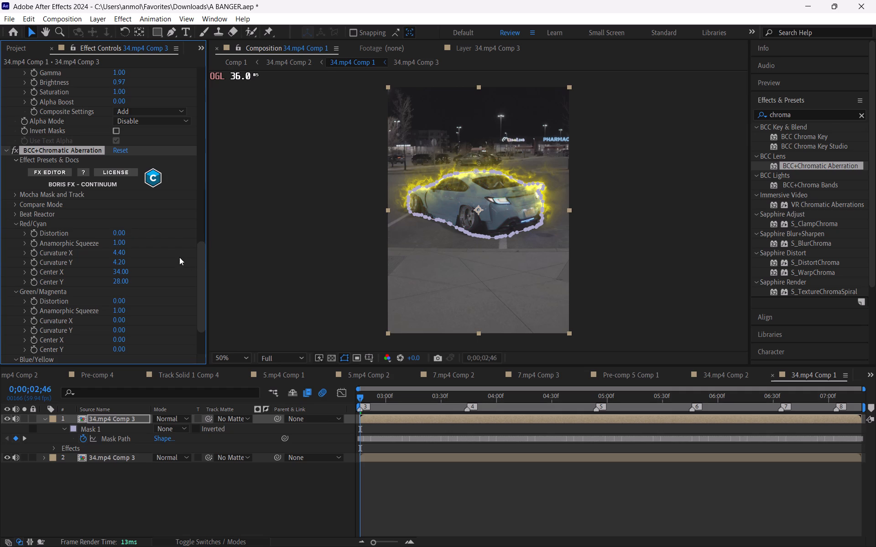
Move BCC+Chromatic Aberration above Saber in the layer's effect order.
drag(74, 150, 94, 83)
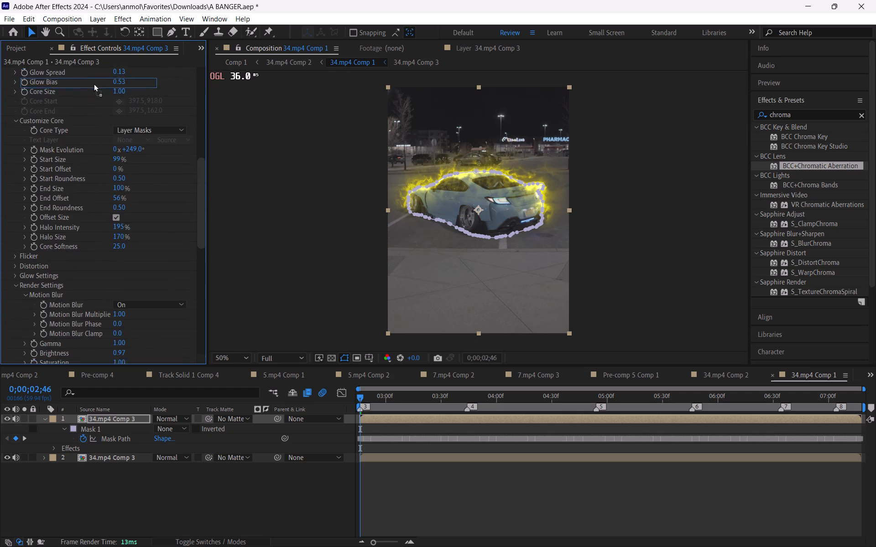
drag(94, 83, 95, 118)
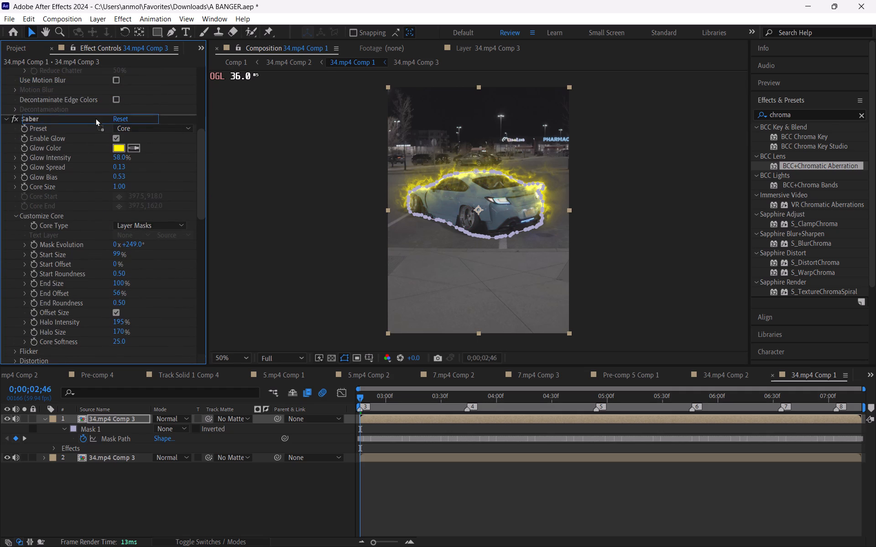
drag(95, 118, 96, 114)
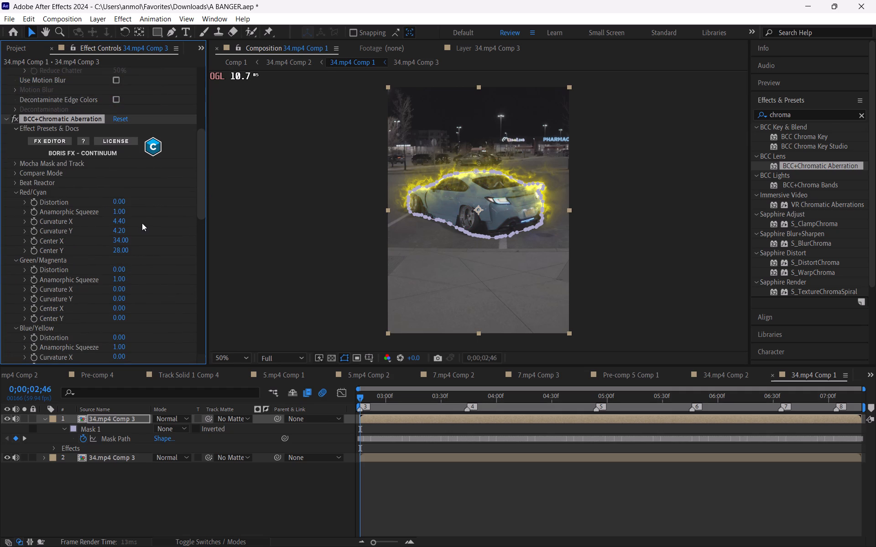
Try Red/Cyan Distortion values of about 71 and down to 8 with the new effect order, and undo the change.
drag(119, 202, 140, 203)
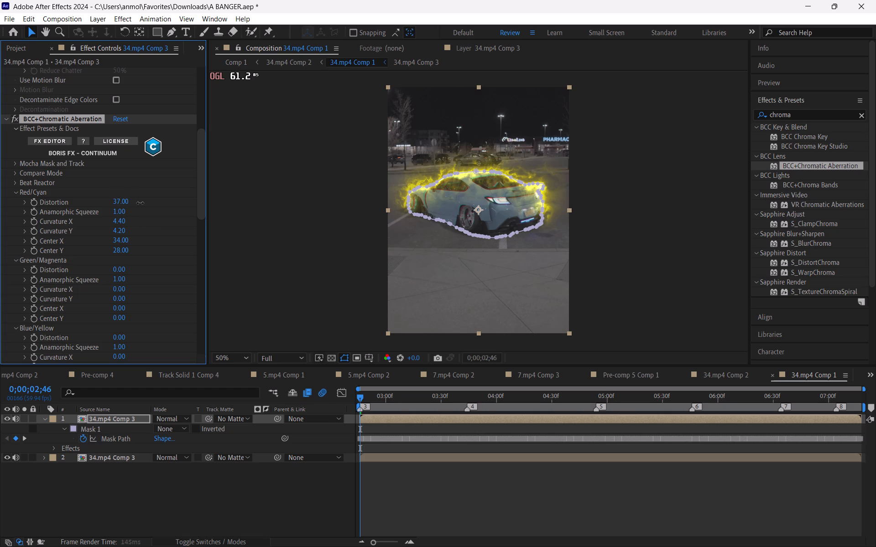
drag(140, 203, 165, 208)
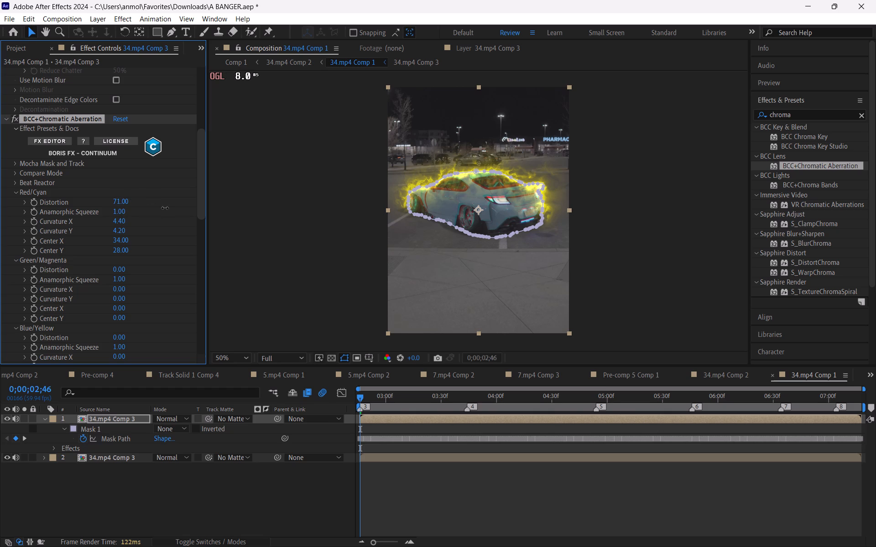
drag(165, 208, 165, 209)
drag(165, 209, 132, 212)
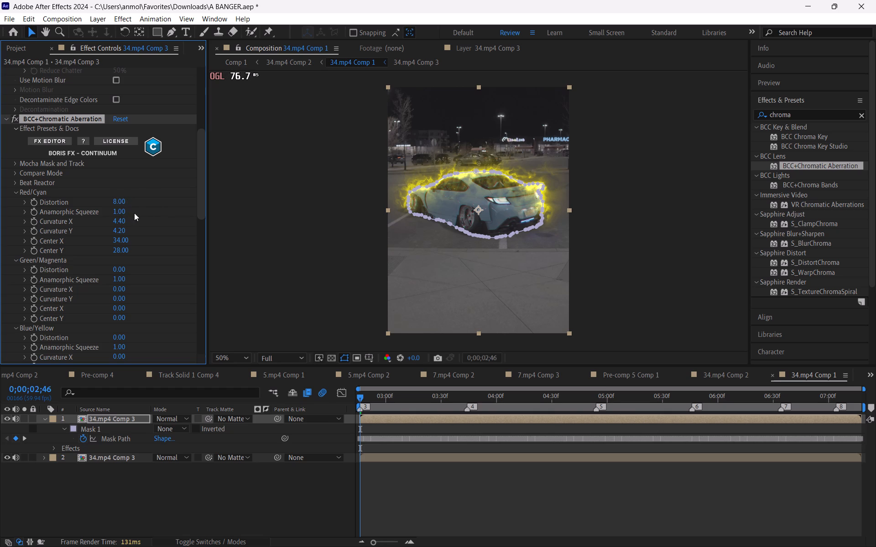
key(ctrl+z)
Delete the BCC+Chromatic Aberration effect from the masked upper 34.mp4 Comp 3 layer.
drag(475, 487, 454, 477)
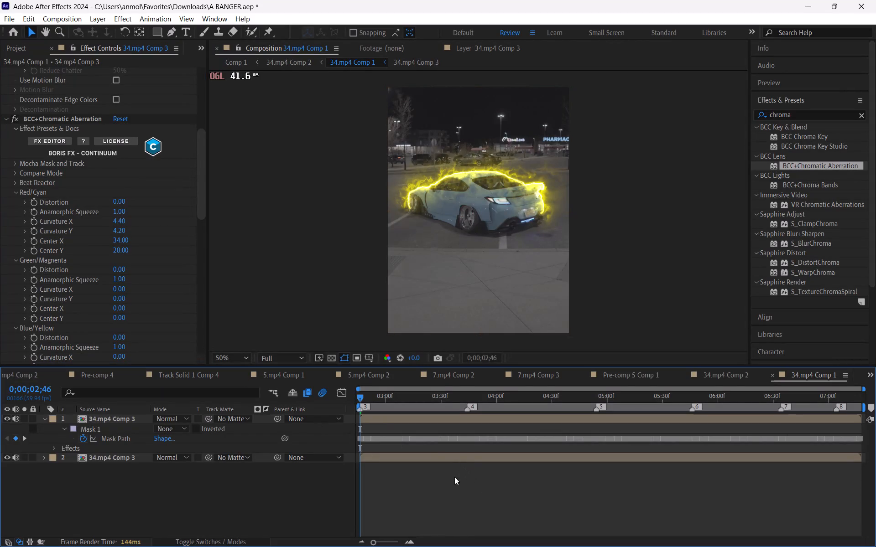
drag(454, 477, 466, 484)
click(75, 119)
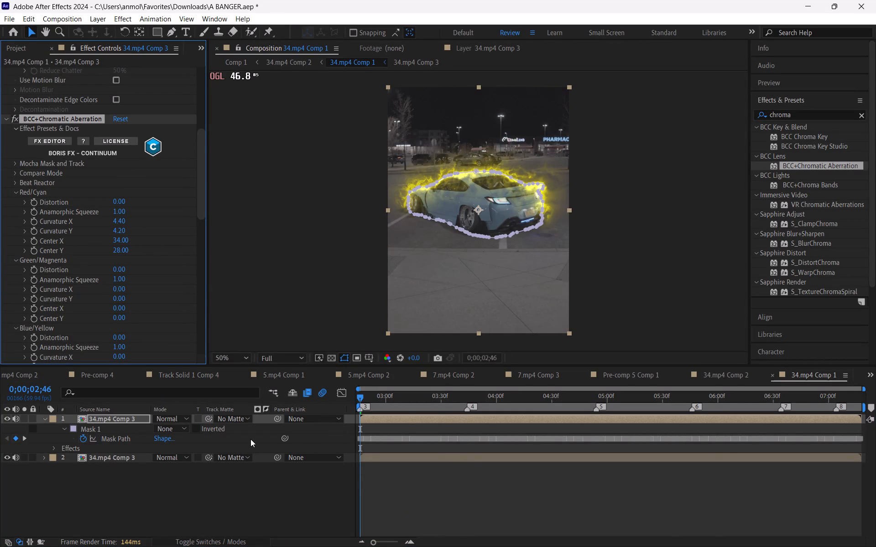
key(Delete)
Review how the Saber glow follows the car's outline between about 0;00;02;46 and 0;00;03;53.
click(475, 462)
click(448, 474)
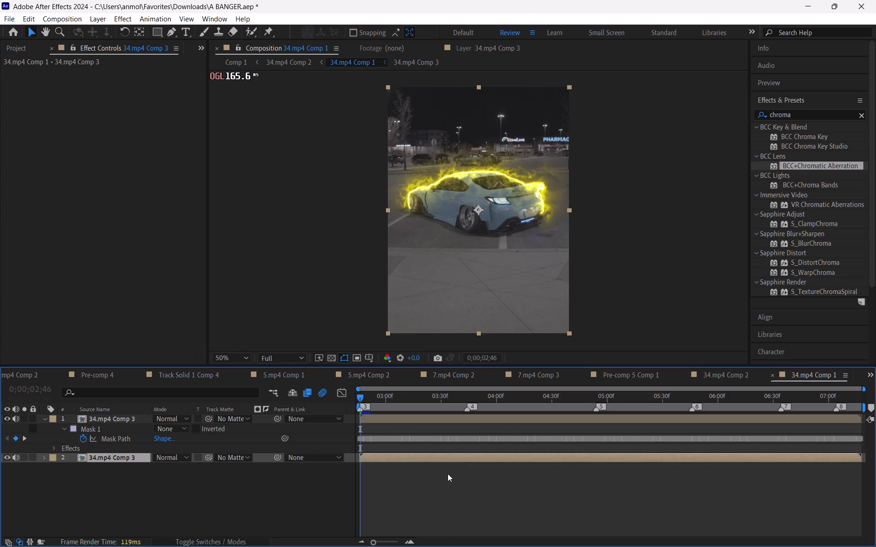
key(space)
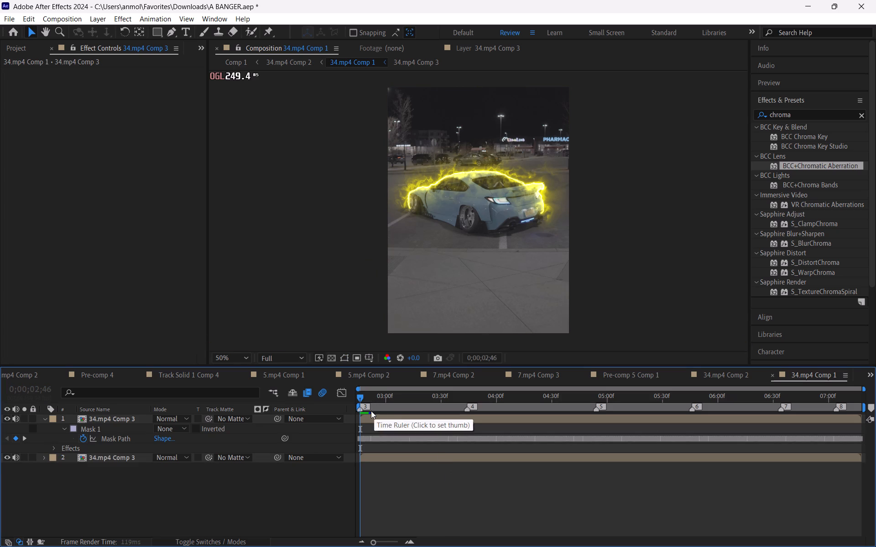
drag(368, 397, 375, 400)
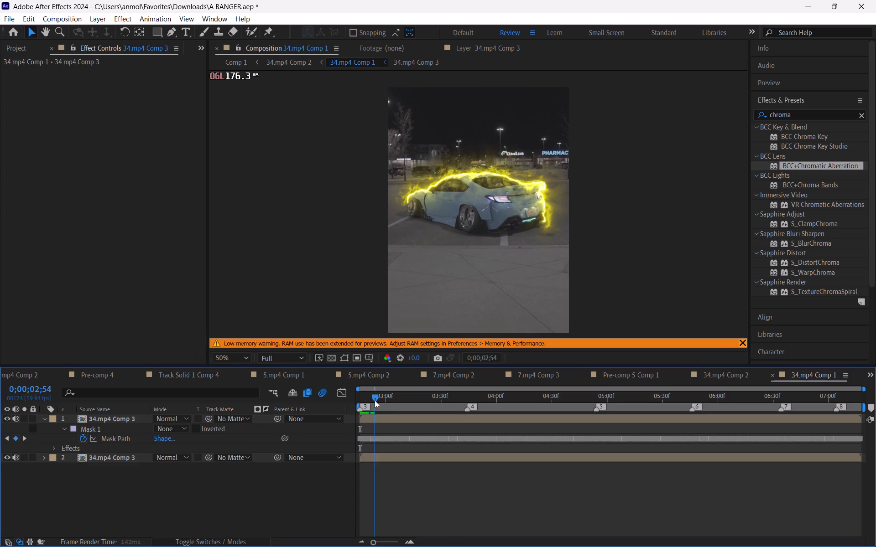
drag(375, 400, 400, 435)
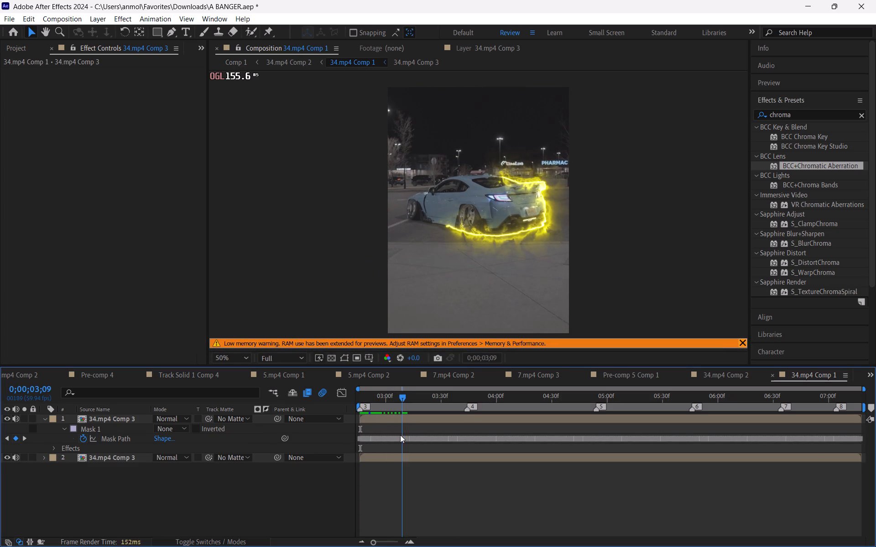
drag(400, 435, 370, 443)
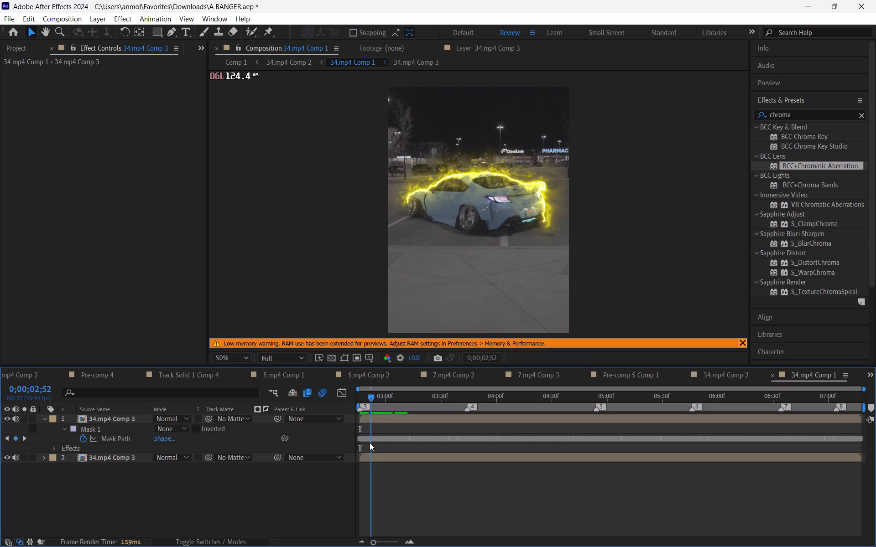
drag(370, 443, 363, 445)
click(367, 421)
drag(363, 394, 373, 399)
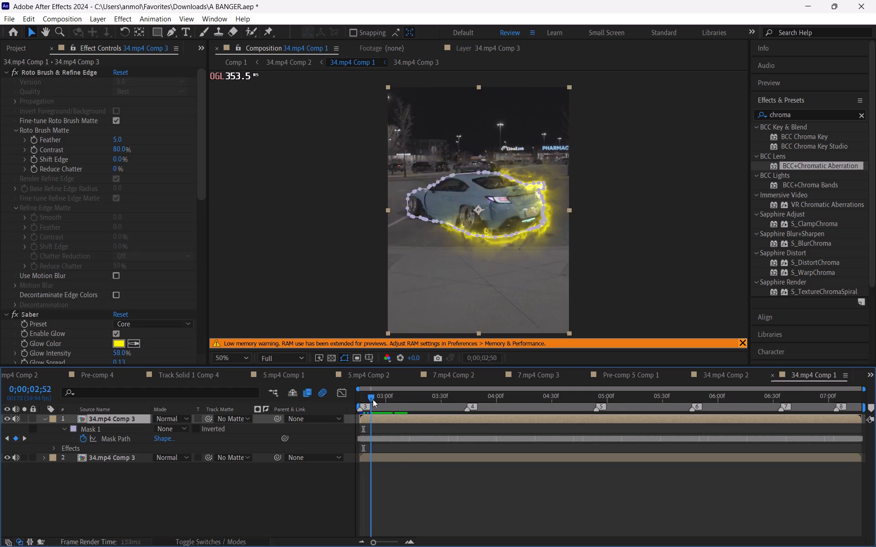
drag(373, 399, 474, 462)
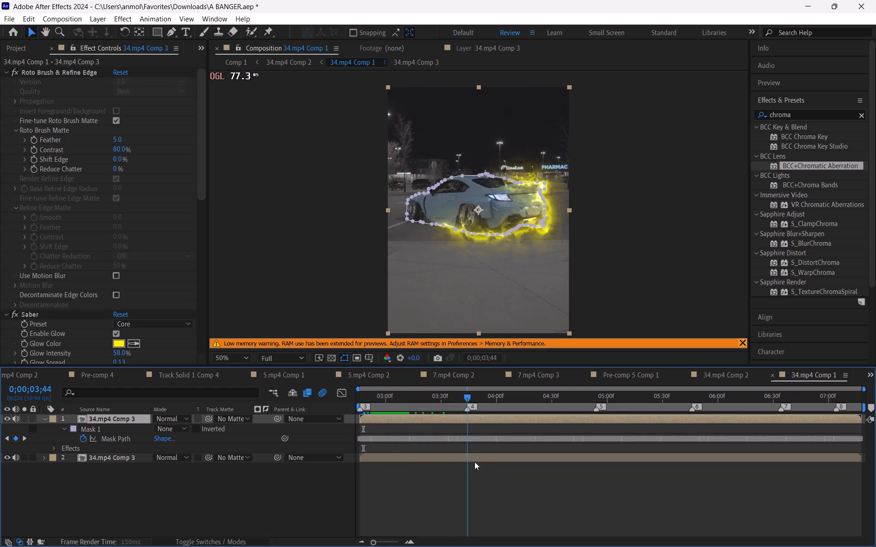
drag(474, 462, 481, 478)
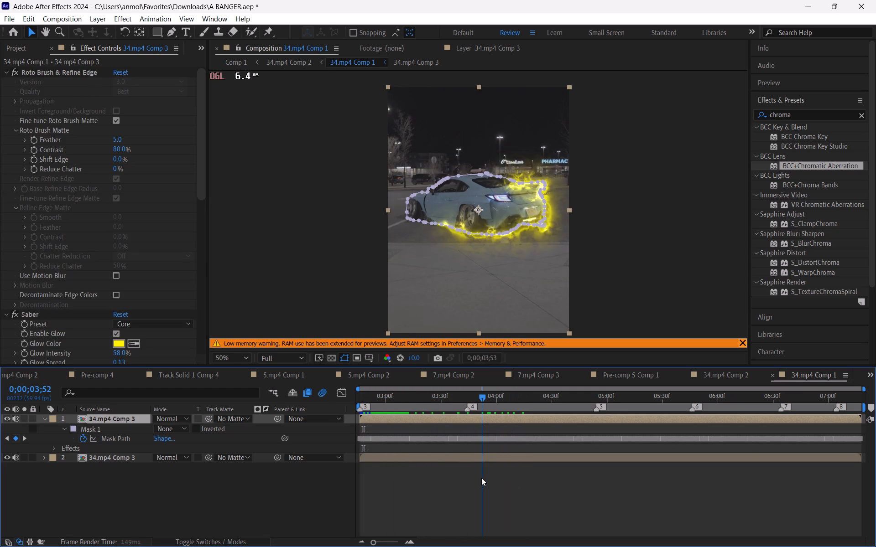
drag(481, 478, 465, 479)
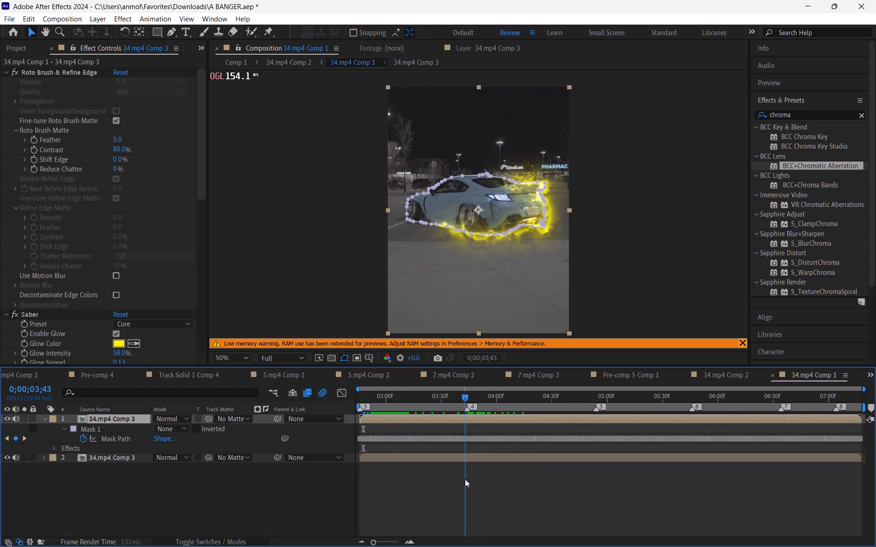
drag(465, 479, 482, 488)
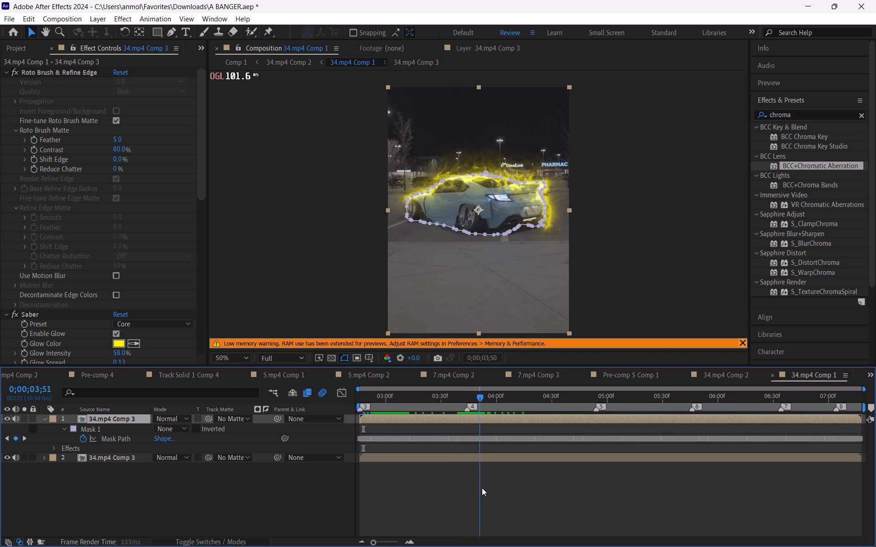
drag(482, 488, 480, 489)
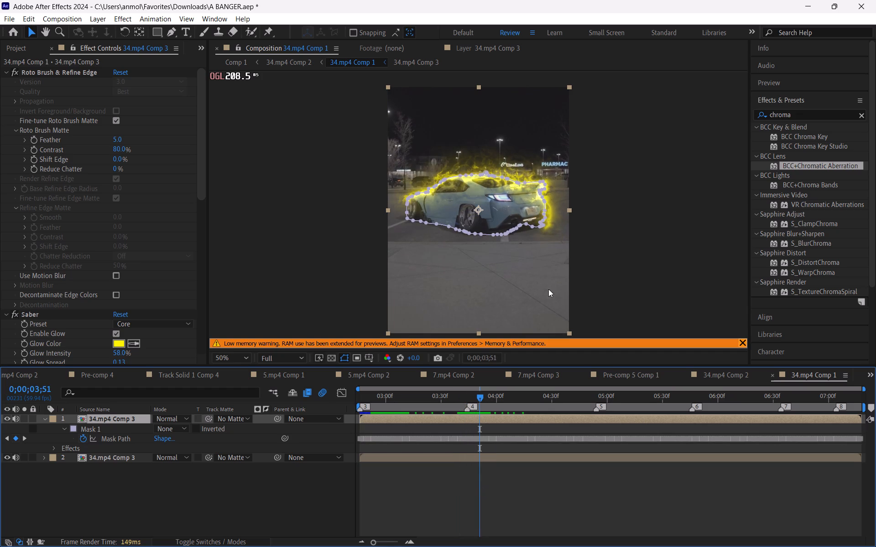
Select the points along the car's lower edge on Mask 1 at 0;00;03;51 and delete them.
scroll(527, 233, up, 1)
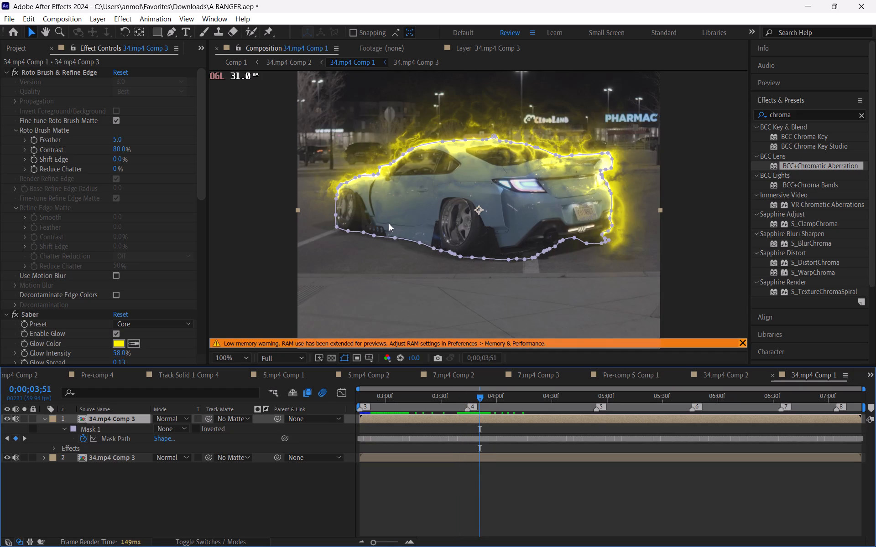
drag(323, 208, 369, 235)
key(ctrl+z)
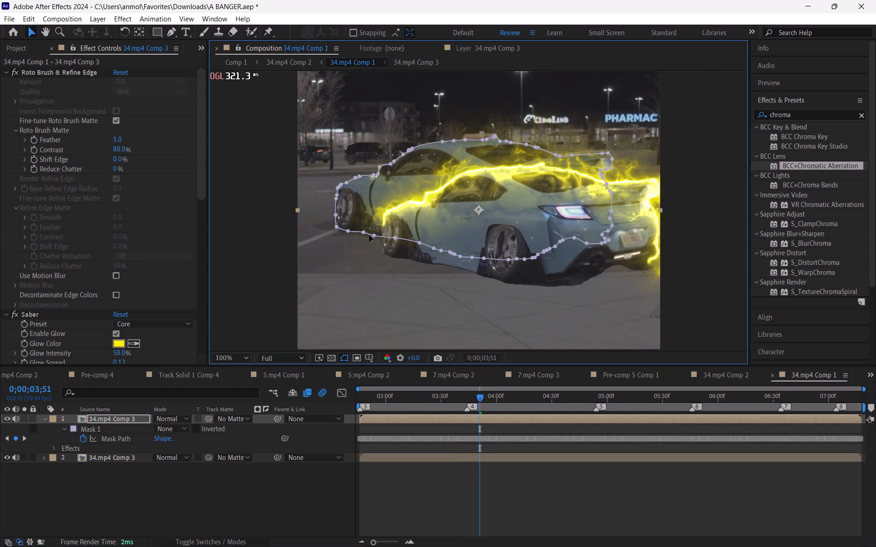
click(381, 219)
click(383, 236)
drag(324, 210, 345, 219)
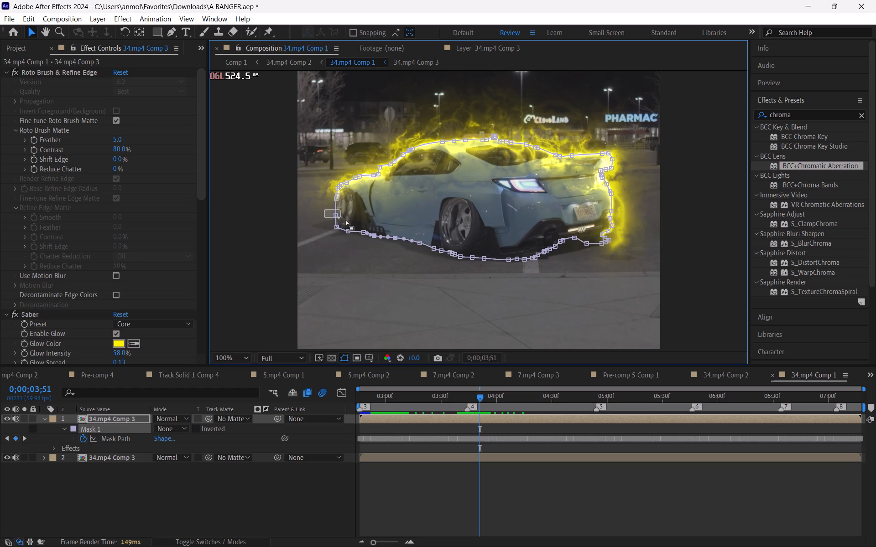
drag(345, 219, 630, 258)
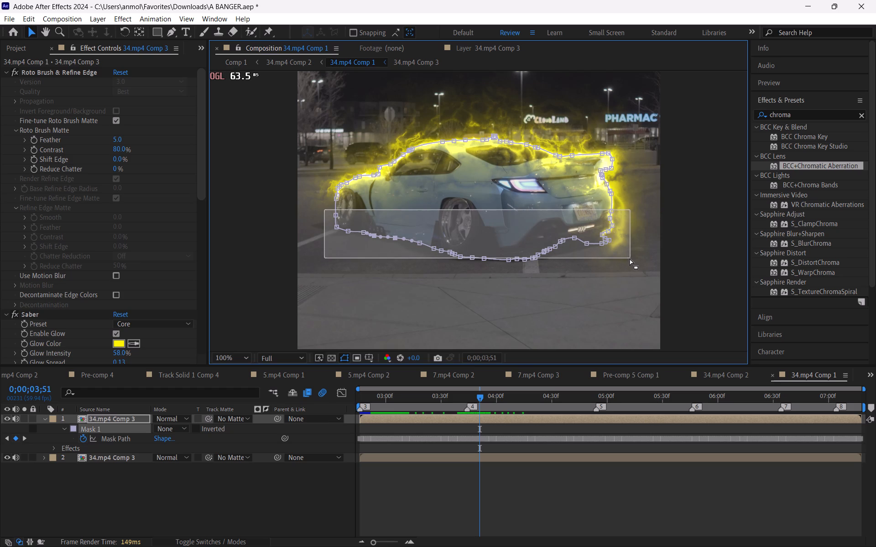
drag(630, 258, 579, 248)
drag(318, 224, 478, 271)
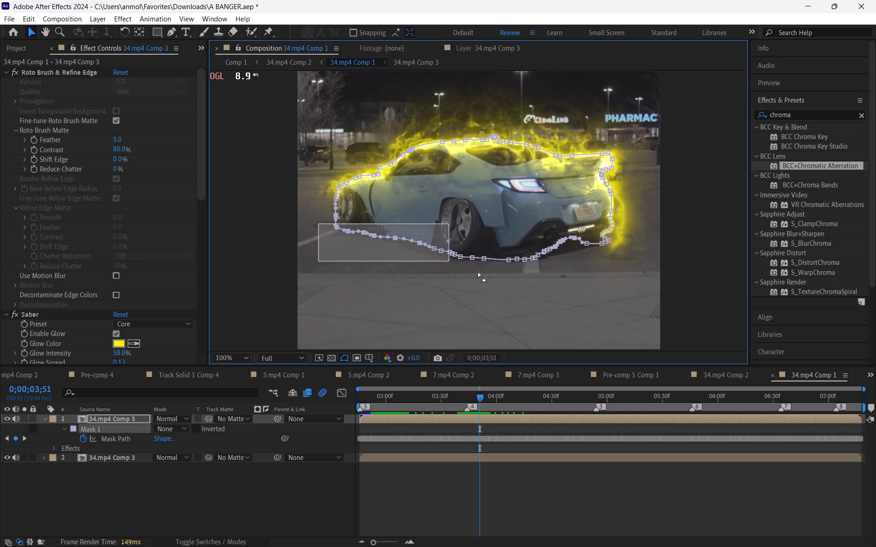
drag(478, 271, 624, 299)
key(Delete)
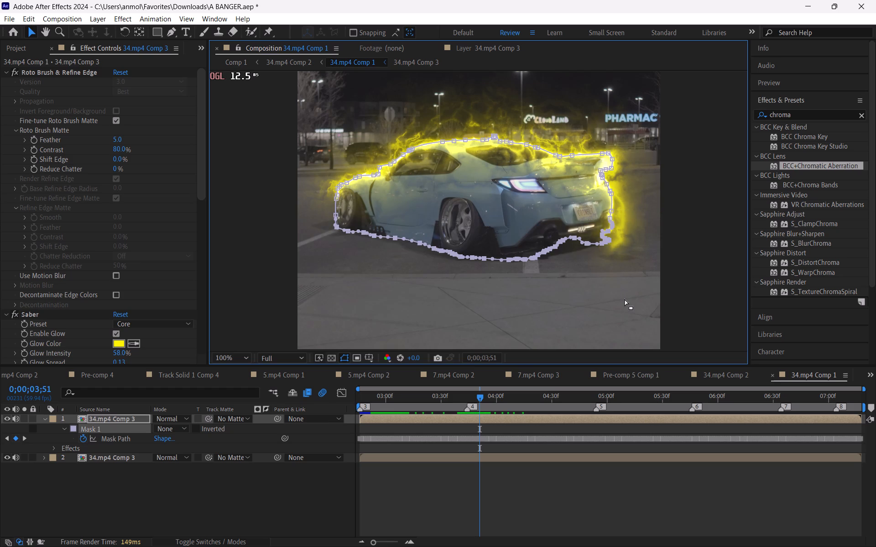
Review how the Saber glow follows the car between about 0;00;03;22 and 0;00;03;43.
click(573, 481)
drag(443, 395, 427, 402)
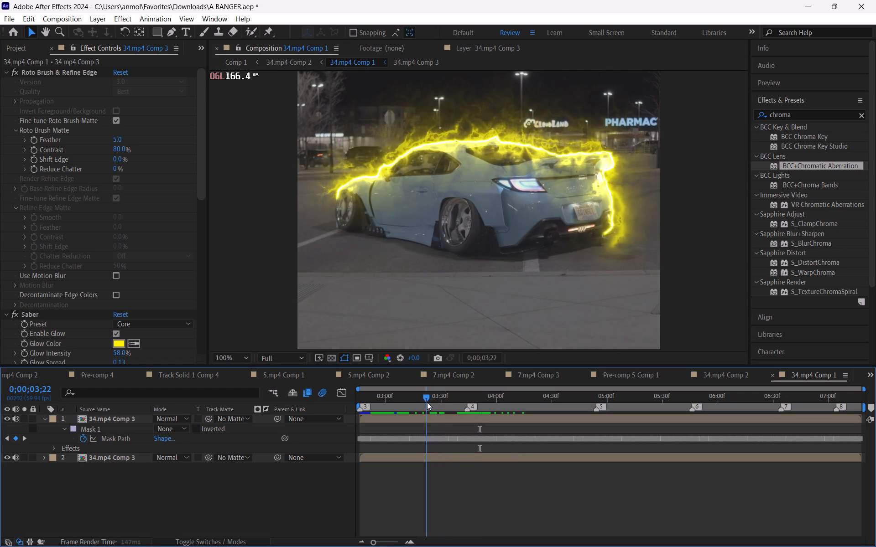
drag(427, 402, 451, 417)
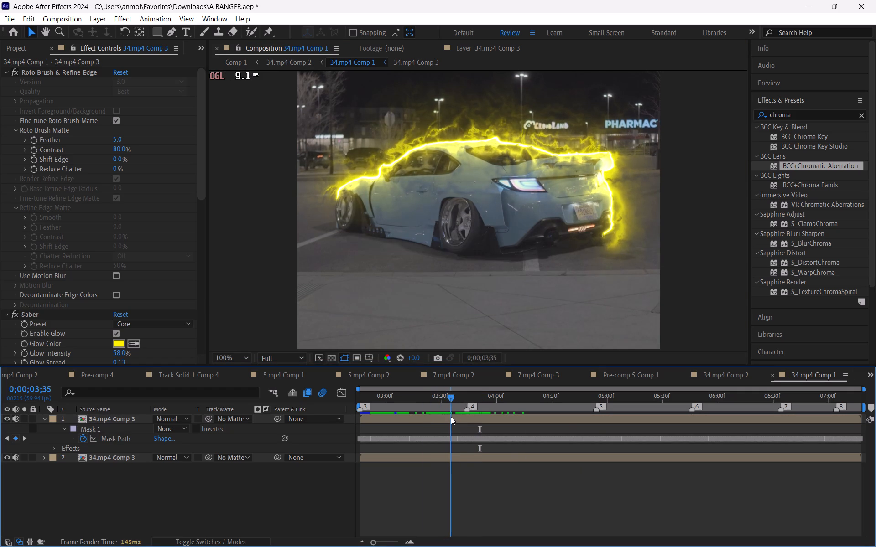
drag(451, 417, 454, 420)
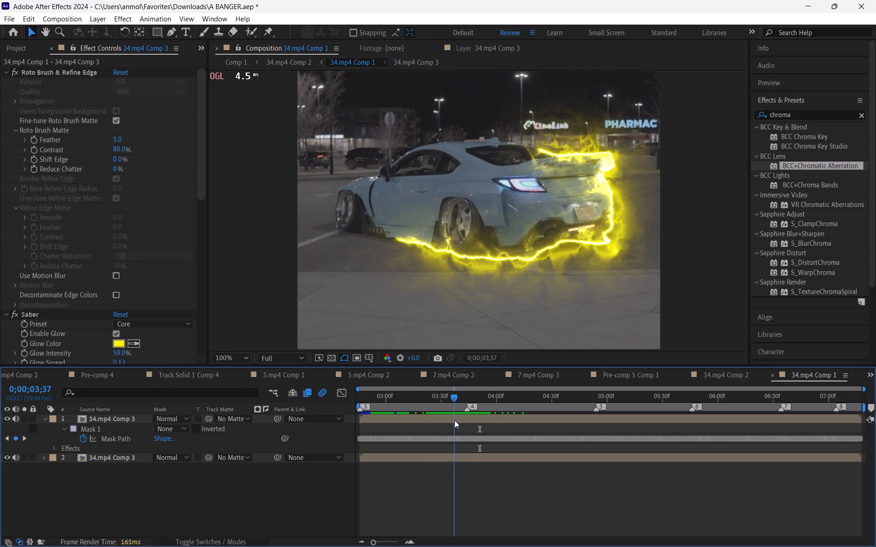
drag(454, 420, 448, 423)
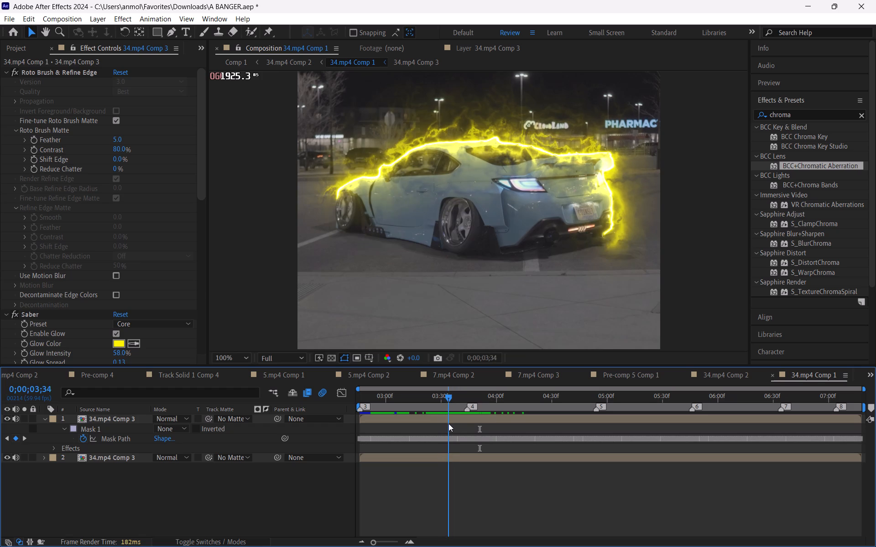
drag(448, 423, 467, 428)
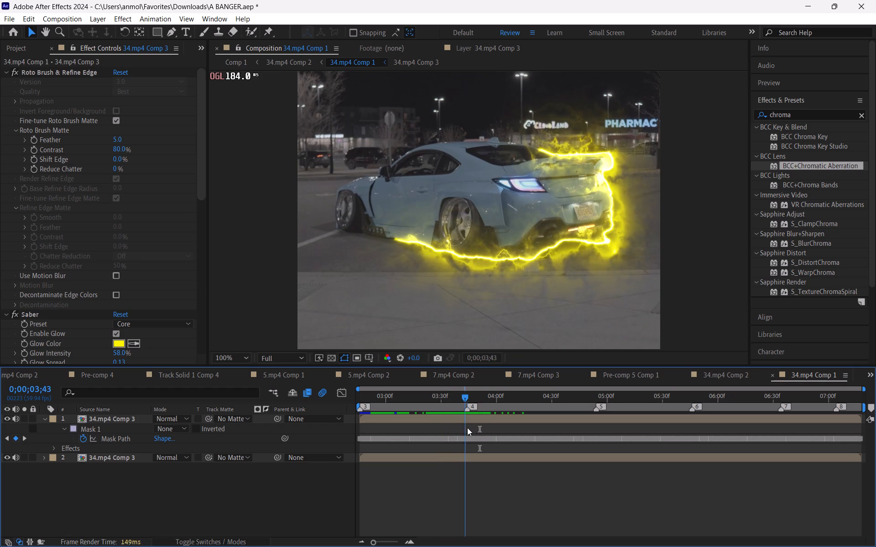
drag(467, 428, 464, 431)
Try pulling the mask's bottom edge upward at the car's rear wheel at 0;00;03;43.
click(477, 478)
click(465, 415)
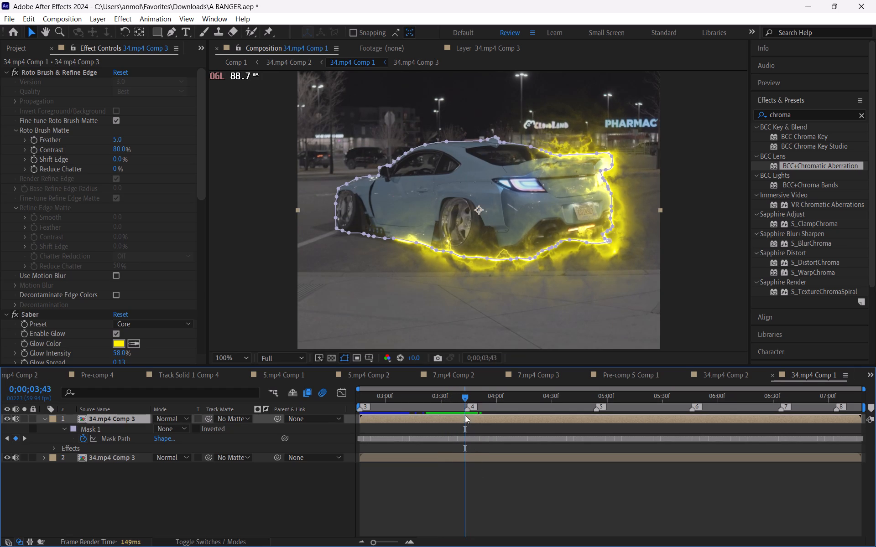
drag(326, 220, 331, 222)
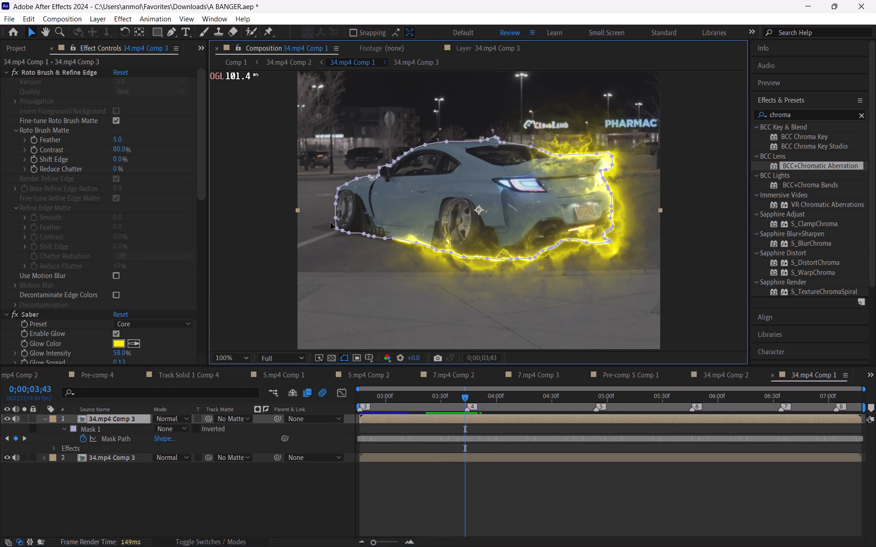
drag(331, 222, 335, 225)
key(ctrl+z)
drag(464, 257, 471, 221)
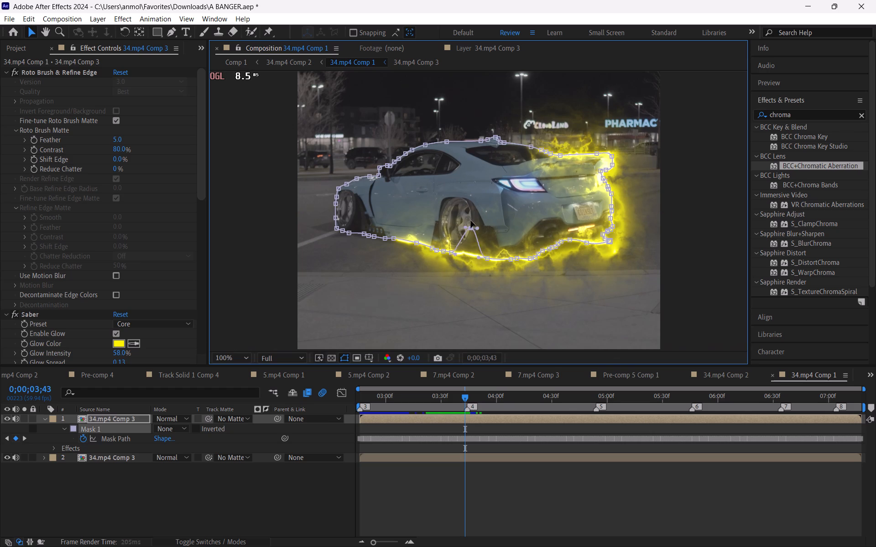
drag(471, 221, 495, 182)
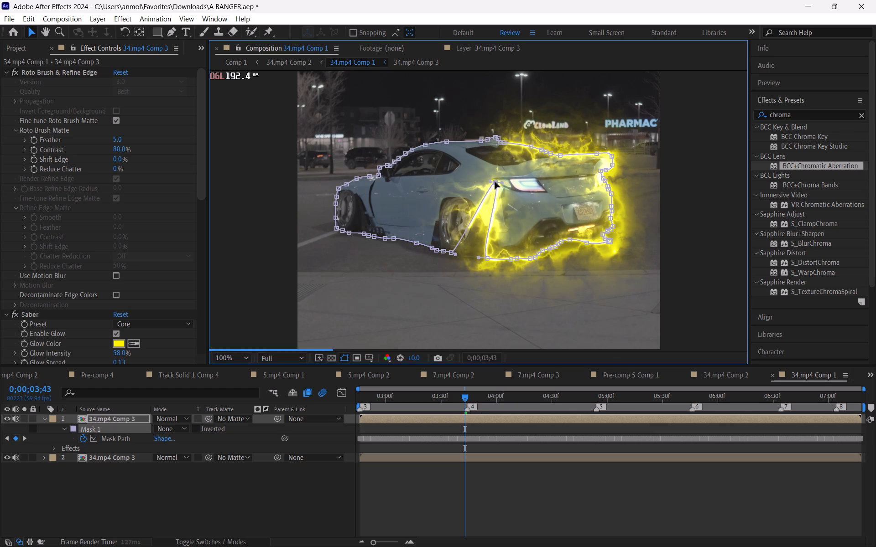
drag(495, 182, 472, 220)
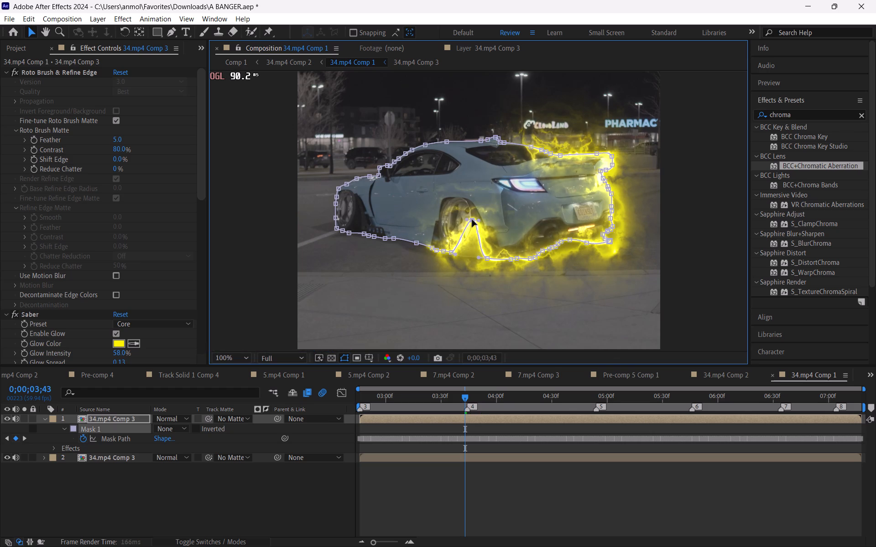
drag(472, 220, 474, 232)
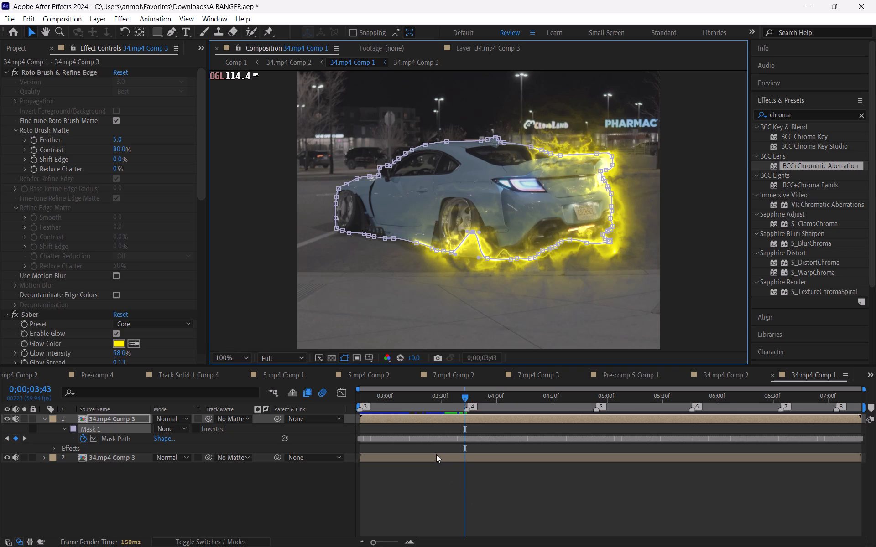
Delete the upper 34.mp4 Comp 3 layer that holds the mask and the Saber effect.
click(435, 440)
click(442, 417)
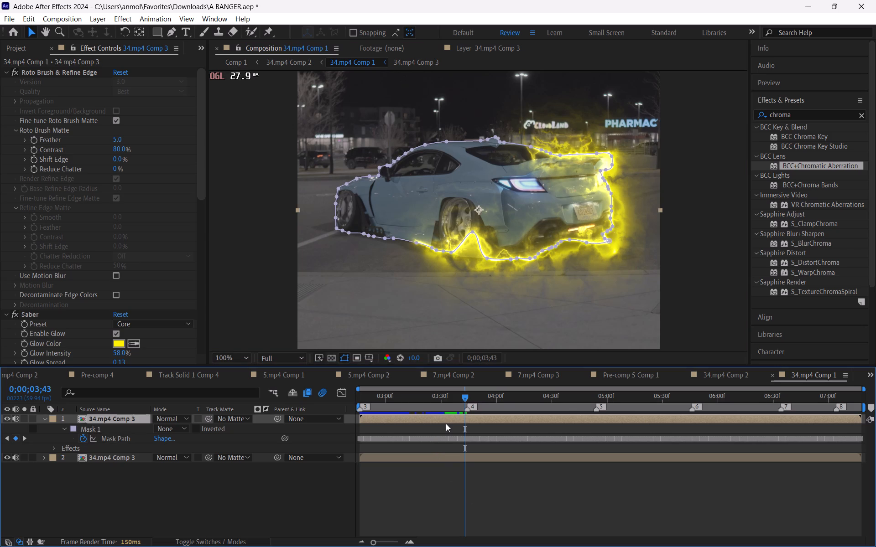
key(Delete)
Duplicate the remaining 34.mp4 Comp 3 layer.
click(453, 414)
click(454, 418)
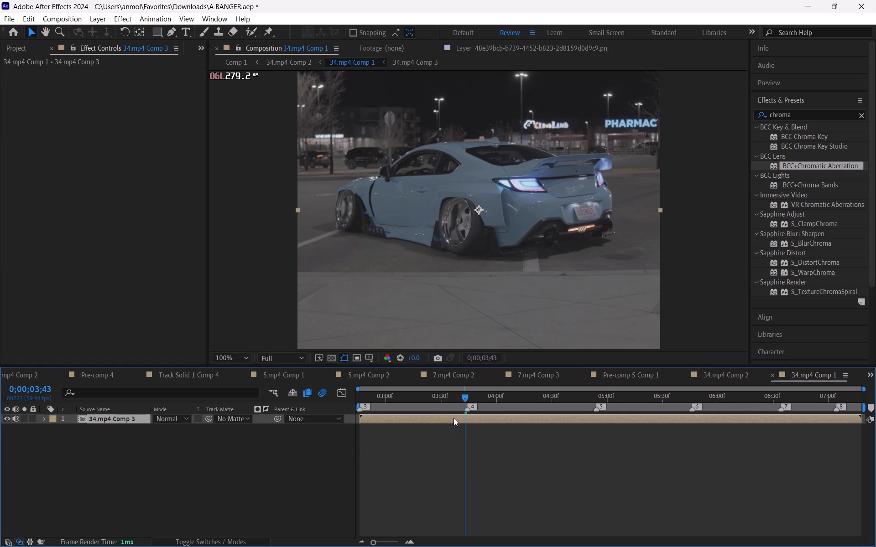
key(ctrl+d)
Move the current time to the layer start at 0;00;02;46 and save the project.
drag(369, 392, 350, 398)
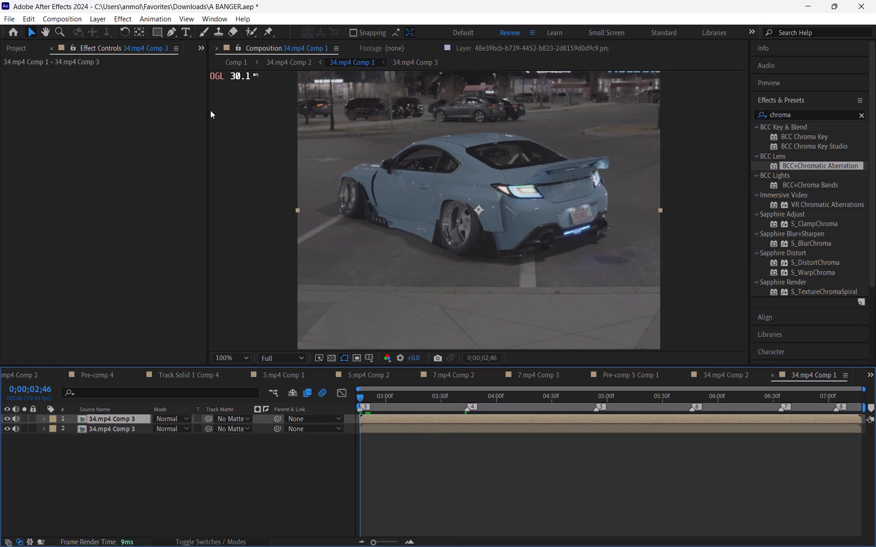
key(ctrl+s)
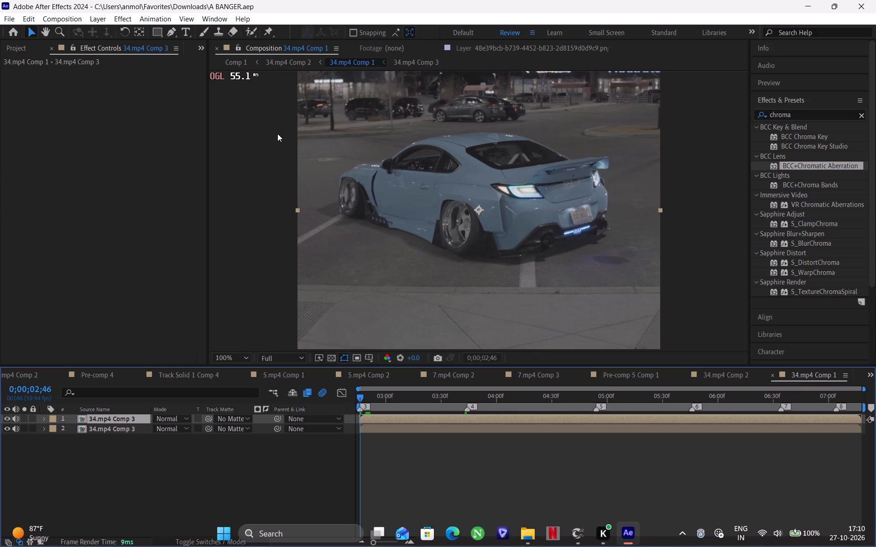
Open the upper 34.mp4 Comp 3 layer in its own Layer view with the Roto Brush tool active.
click(252, 35)
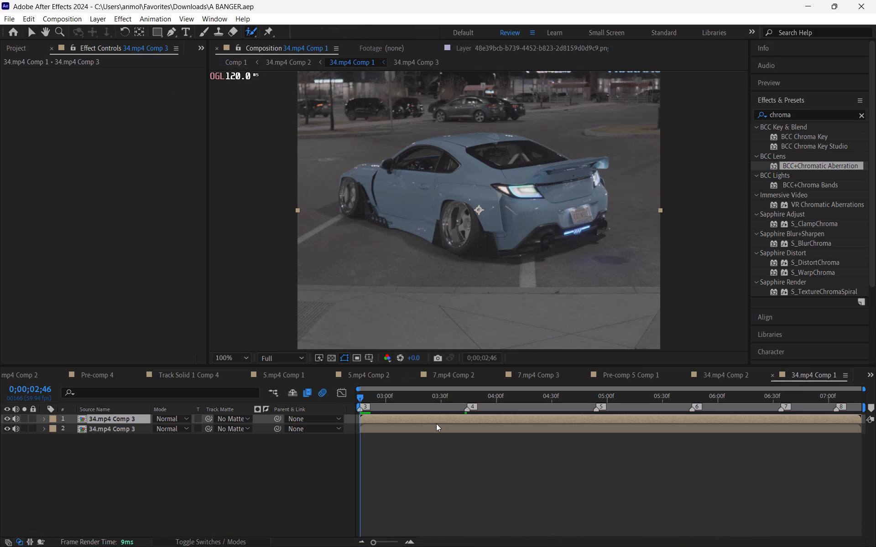
double_click(436, 423)
double_click(441, 420)
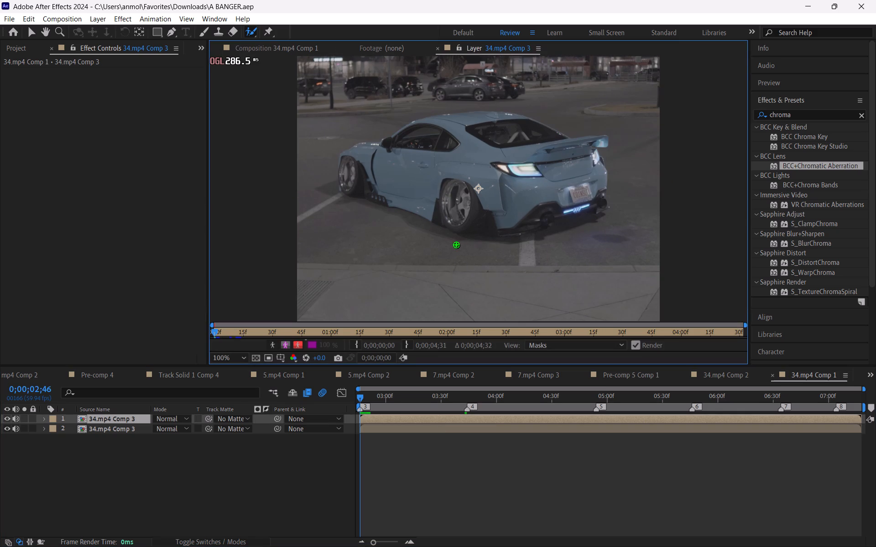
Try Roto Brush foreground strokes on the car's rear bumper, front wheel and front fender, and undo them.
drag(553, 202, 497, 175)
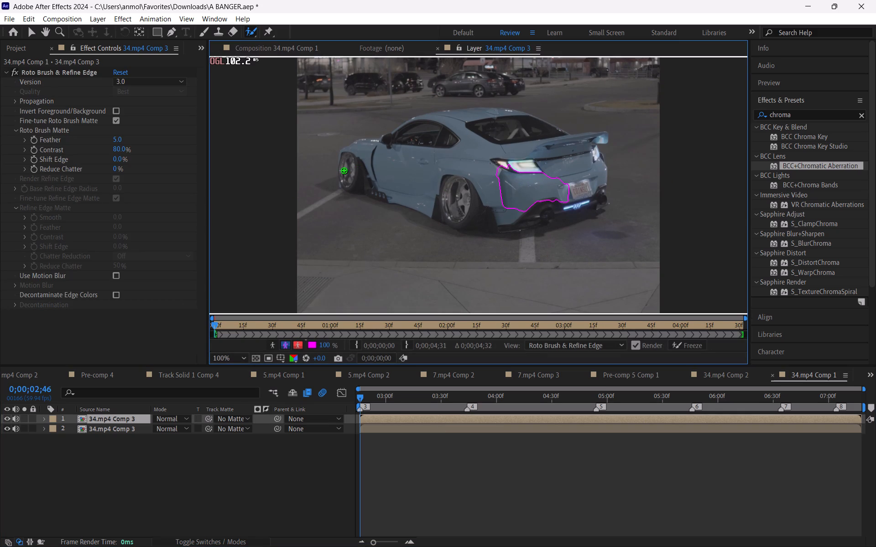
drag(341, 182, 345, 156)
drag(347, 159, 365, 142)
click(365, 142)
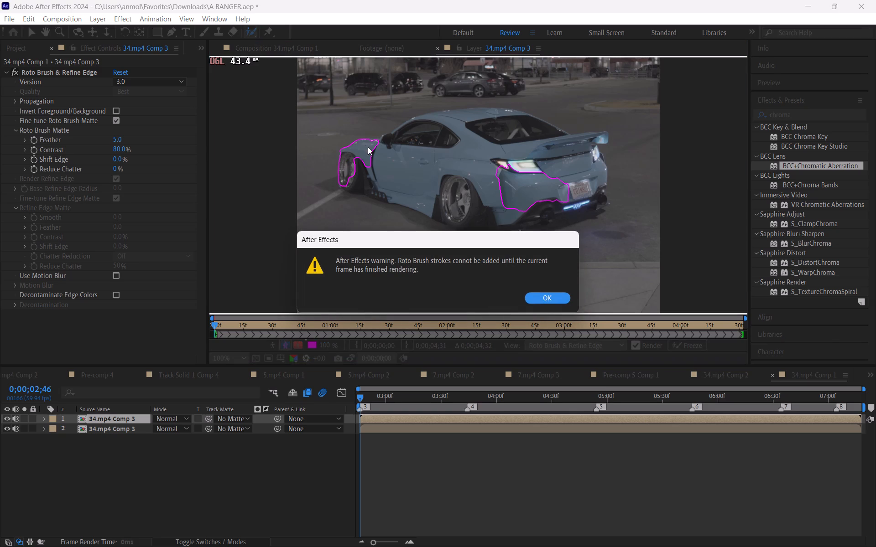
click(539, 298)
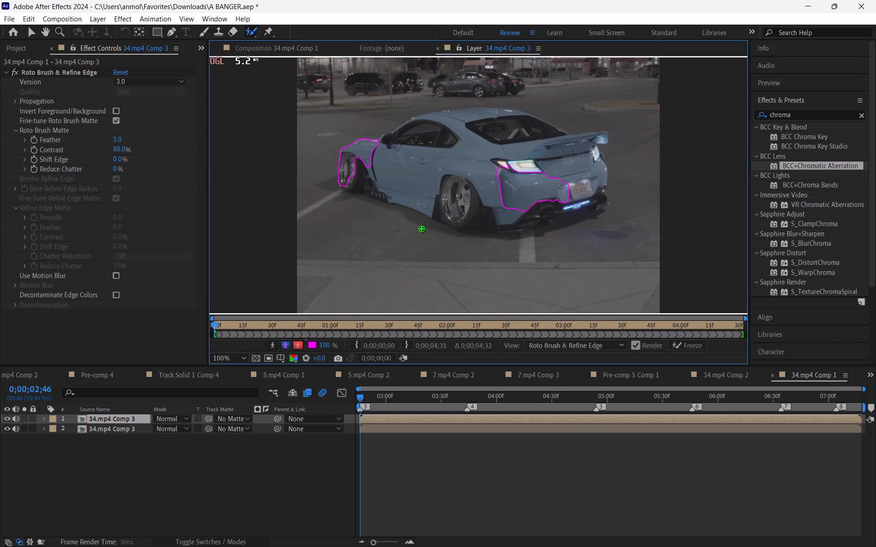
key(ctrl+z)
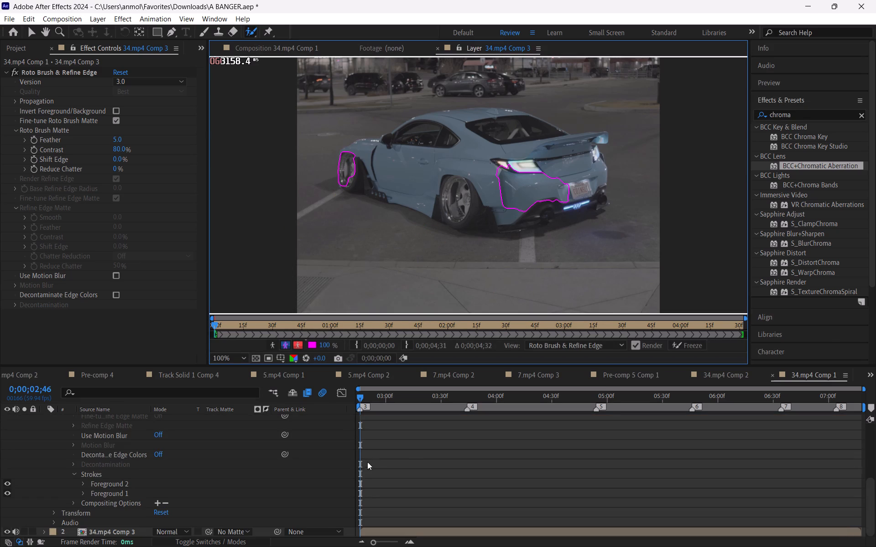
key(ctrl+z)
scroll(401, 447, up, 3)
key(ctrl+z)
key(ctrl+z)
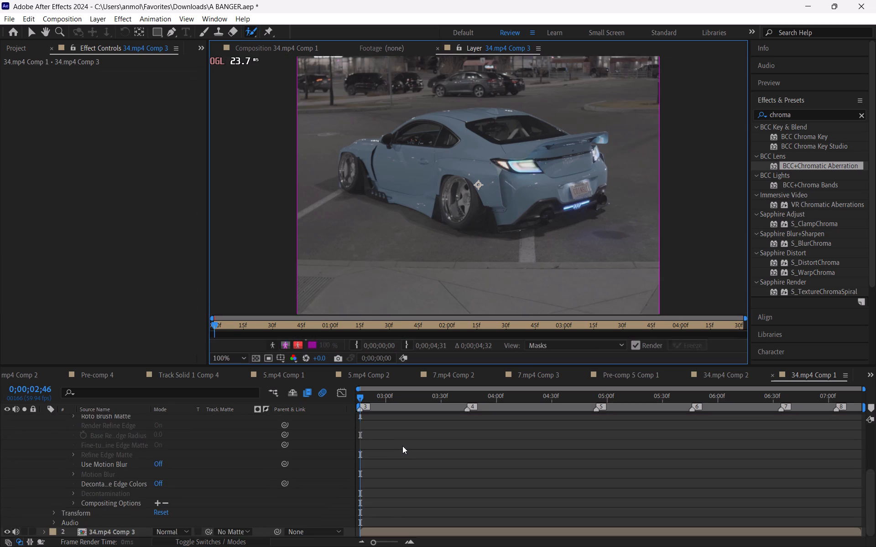
Start a Pen tool mask on the upper 34.mp4 Comp 3 layer, tracing the front wheel's outer edge from its base to the fender corner.
click(173, 33)
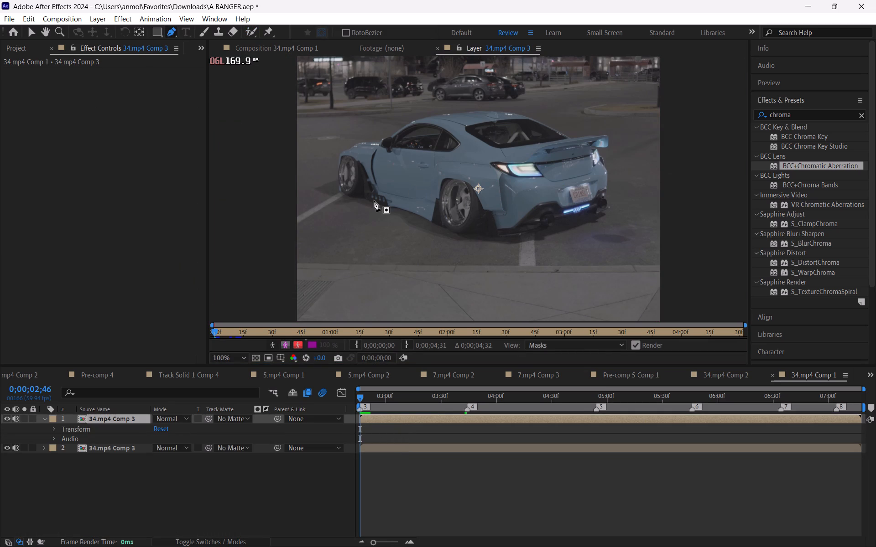
scroll(374, 201, up, 1)
key(space)
key(space)
key(space)
key(space)
key(space)
key(space)
key(space)
key(space)
key(space)
key(space)
key(space)
key(space)
key(space)
drag(374, 201, 477, 263)
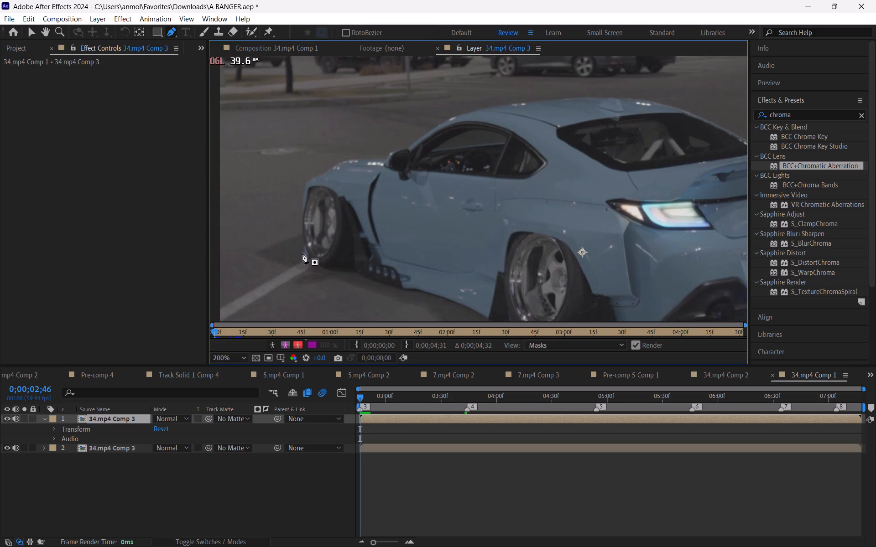
scroll(302, 253, up, 3)
key(space)
key(space)
key(space)
key(space)
key(space)
key(space)
key(space)
key(space)
key(space)
key(space)
key(space)
key(space)
key(space)
key(space)
key(space)
key(space)
key(space)
key(space)
drag(304, 252, 497, 191)
drag(204, 234, 463, 188)
scroll(464, 188, down, 2)
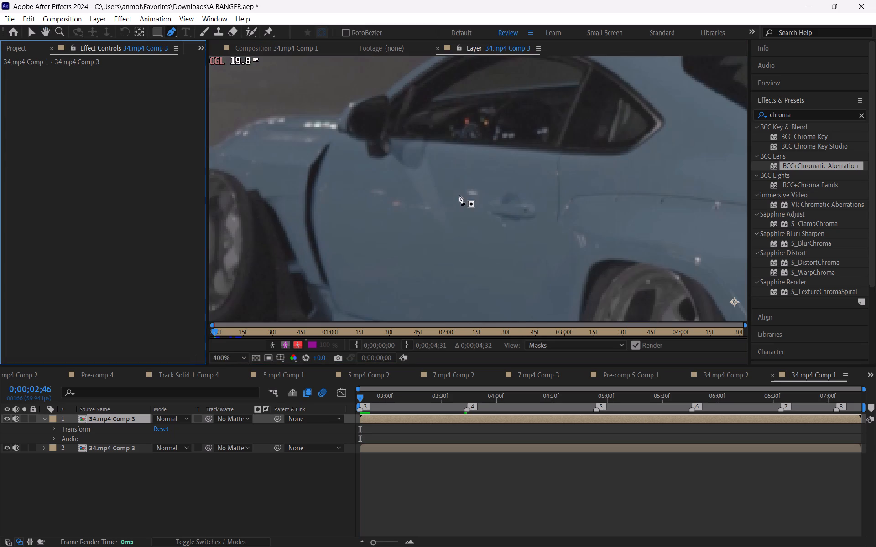
key(space)
key(space)
key(space)
key(space)
key(space)
key(space)
key(space)
key(space)
key(space)
key(space)
key(space)
key(space)
key(space)
key(space)
key(space)
drag(351, 243, 525, 200)
click(349, 264)
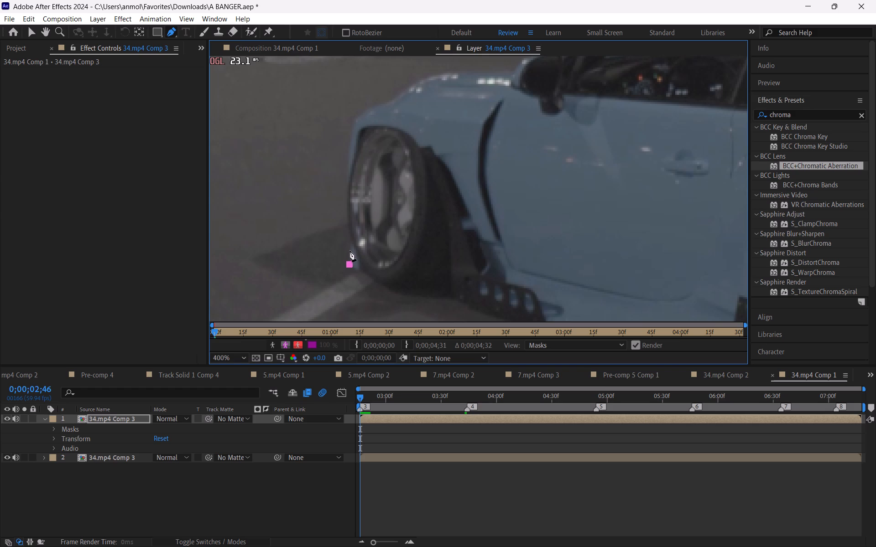
click(351, 246)
click(349, 232)
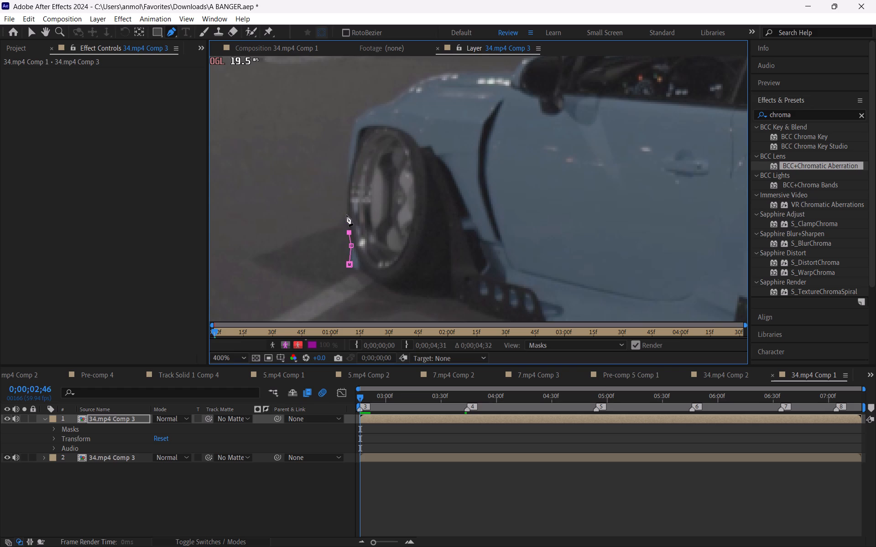
click(347, 215)
click(347, 194)
click(348, 174)
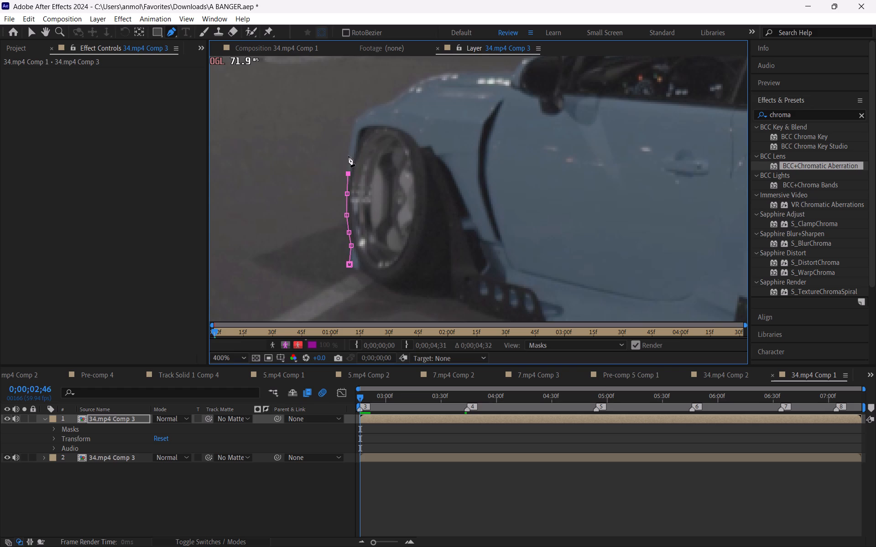
click(349, 155)
click(353, 134)
click(356, 118)
Continue the mask path along the top edge of the front fender and hood up to the side mirror.
drag(365, 112, 372, 108)
click(381, 104)
click(400, 95)
click(416, 84)
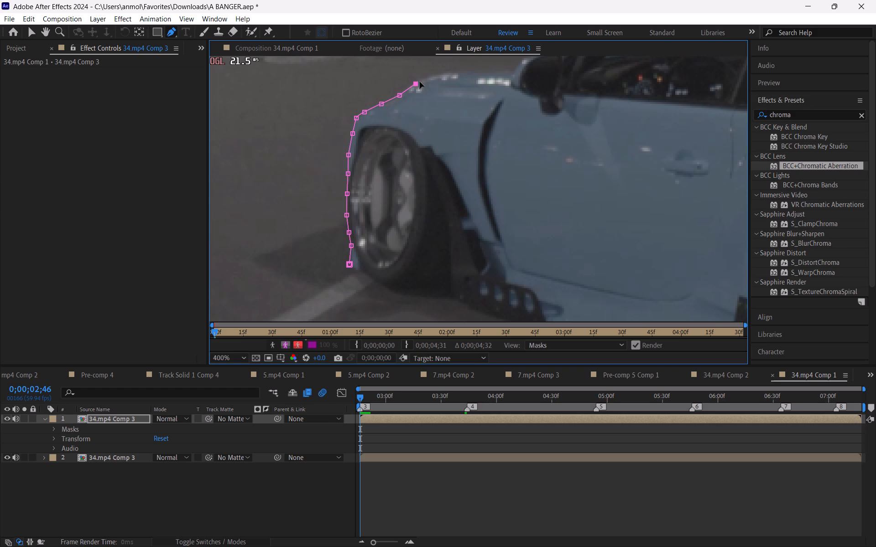
click(431, 76)
click(450, 72)
click(467, 72)
click(489, 72)
click(506, 72)
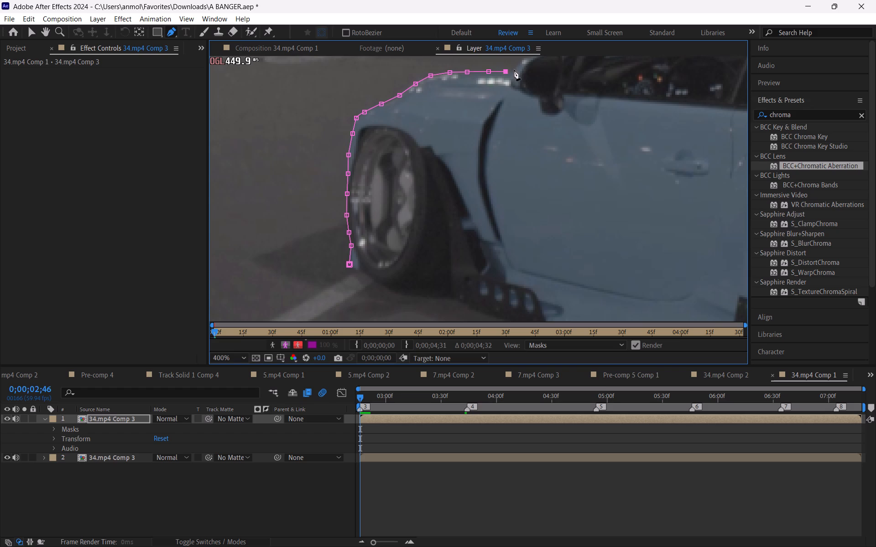
click(514, 70)
Trace the mask path over the top of the side mirror to the base of the windshield pillar.
key(space)
key(space)
key(space)
key(space)
key(space)
key(space)
key(space)
key(space)
key(space)
key(space)
key(space)
key(space)
key(space)
key(space)
key(space)
key(space)
key(space)
key(space)
key(space)
drag(569, 83, 472, 245)
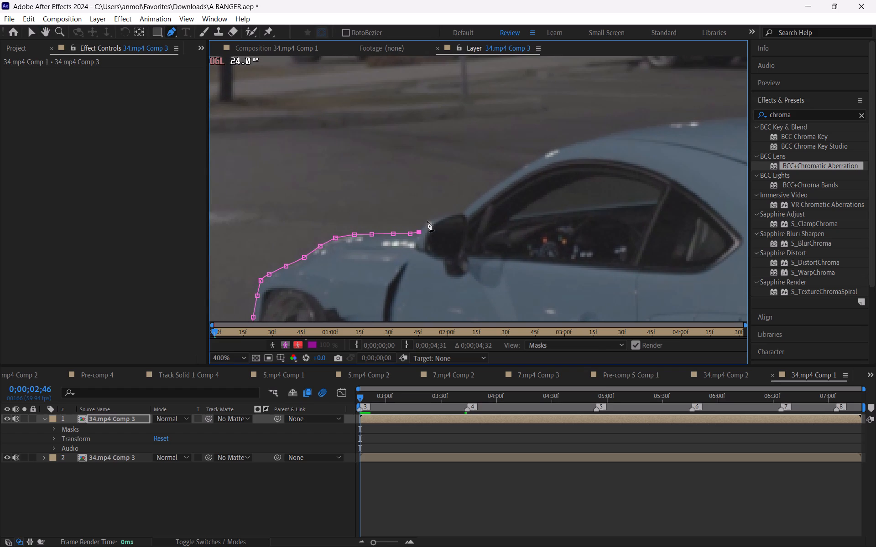
click(428, 222)
click(438, 217)
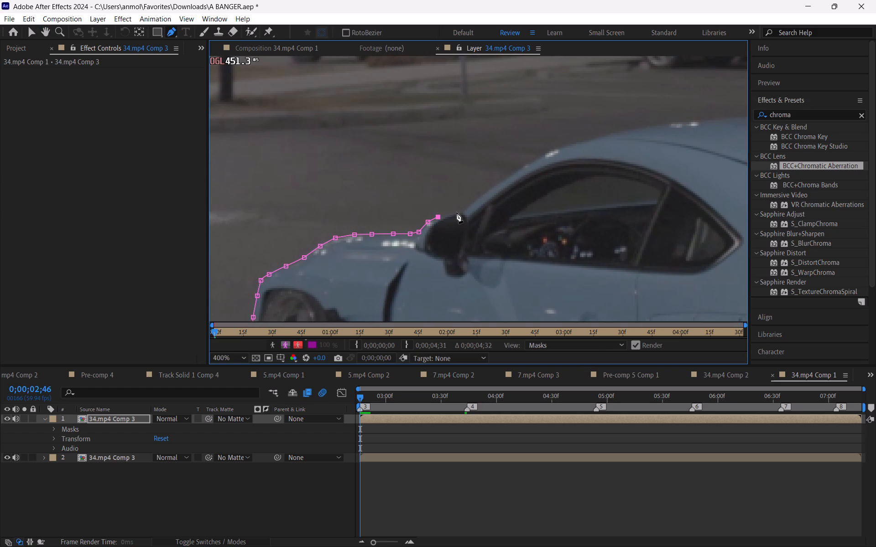
click(457, 212)
click(463, 211)
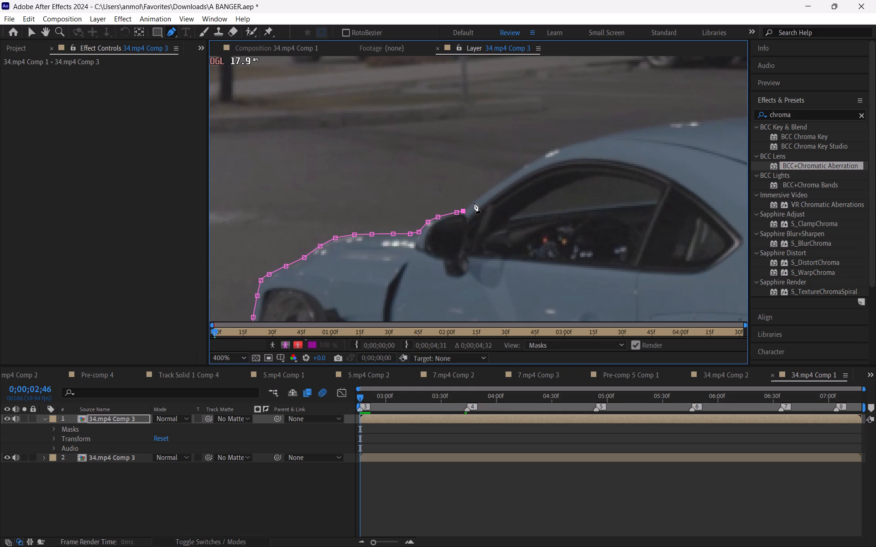
Extend the mask path up the windshield pillar onto the front of the roofline, nudging points to fit the edge.
click(474, 202)
click(498, 185)
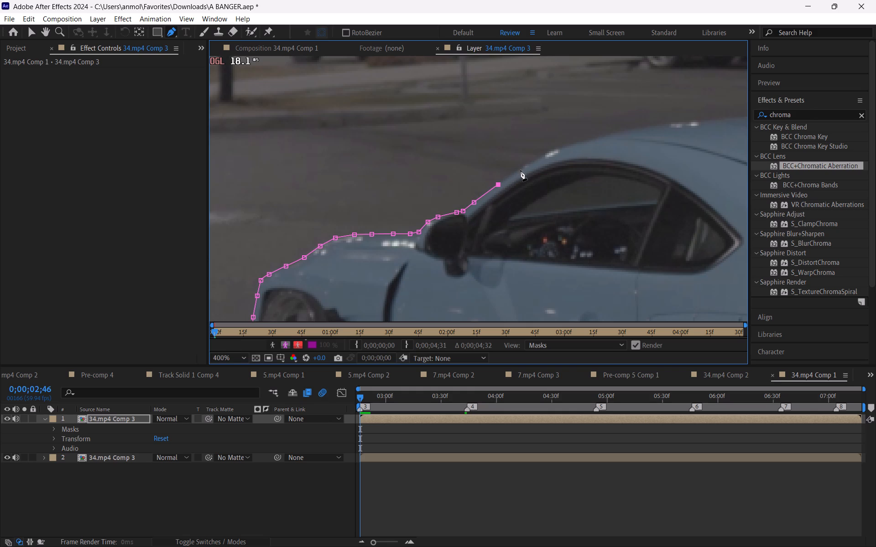
click(521, 170)
click(543, 155)
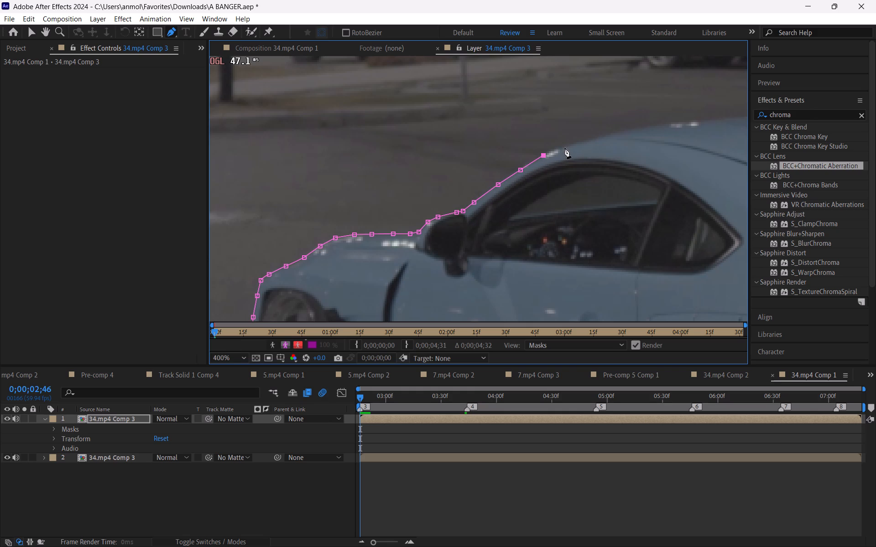
click(565, 148)
click(589, 138)
drag(590, 139, 590, 143)
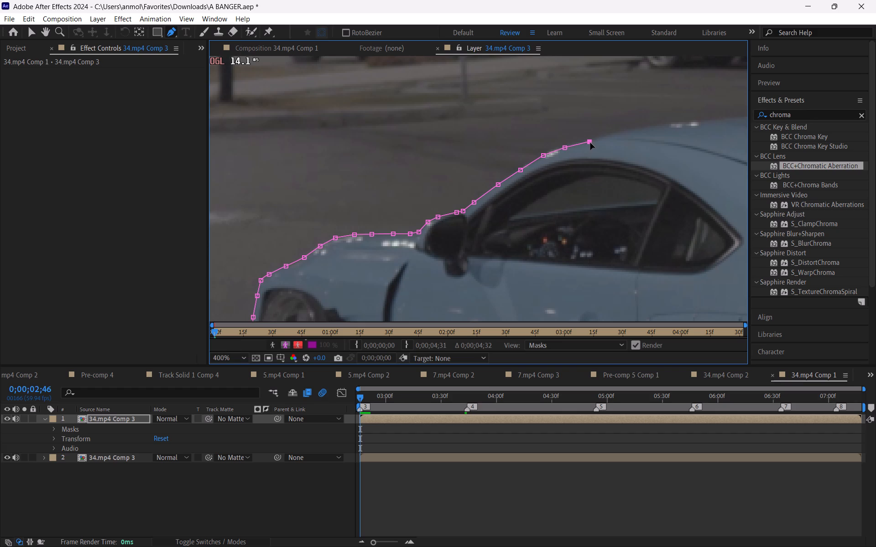
drag(590, 143, 584, 143)
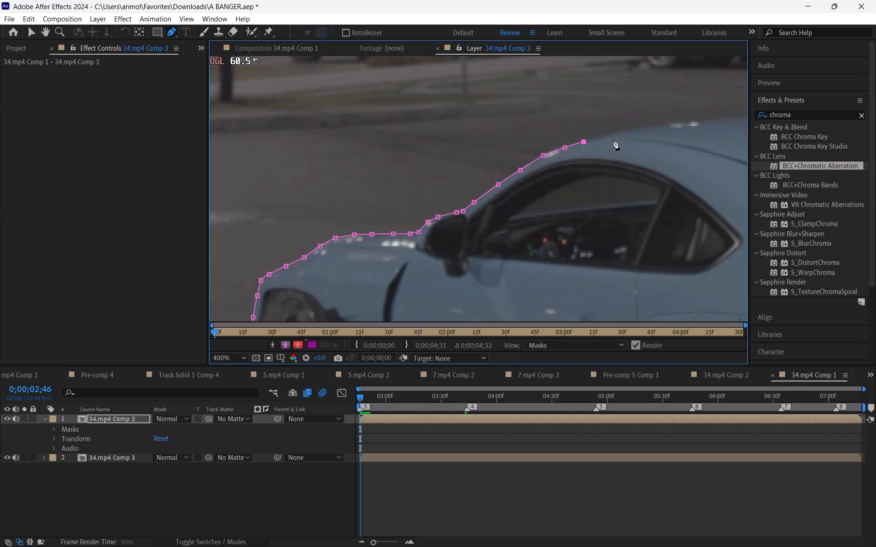
click(611, 133)
click(643, 129)
drag(642, 129, 636, 128)
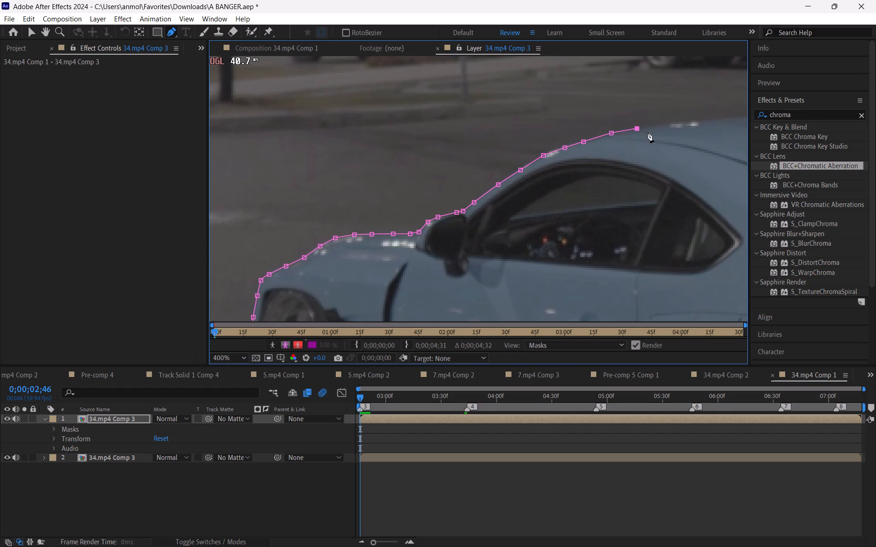
Continue the mask path along the roofline with closely spaced points as far as the roof antenna fin.
key(space)
key(space)
key(space)
key(space)
key(space)
key(space)
key(space)
key(space)
key(space)
key(space)
key(space)
key(space)
drag(687, 136, 402, 205)
click(376, 195)
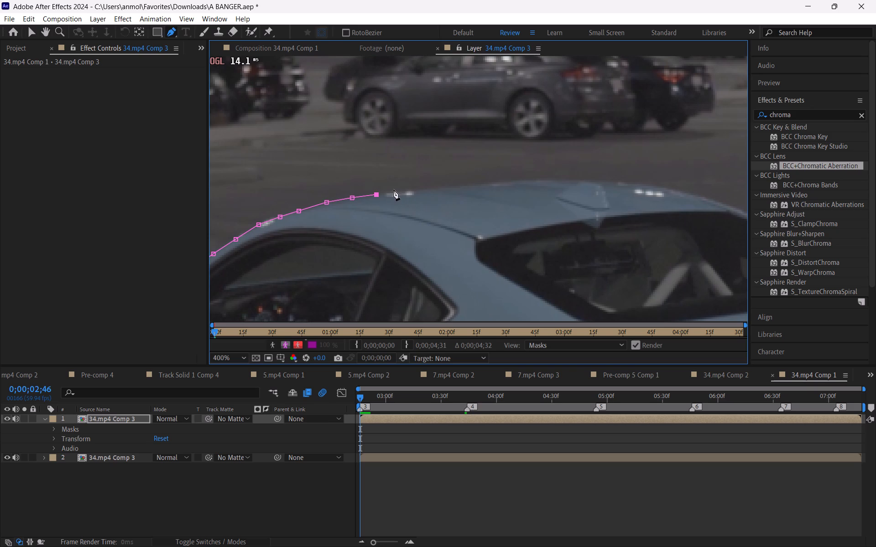
click(402, 190)
click(420, 190)
click(448, 186)
click(469, 186)
drag(485, 184, 490, 184)
drag(514, 182, 520, 181)
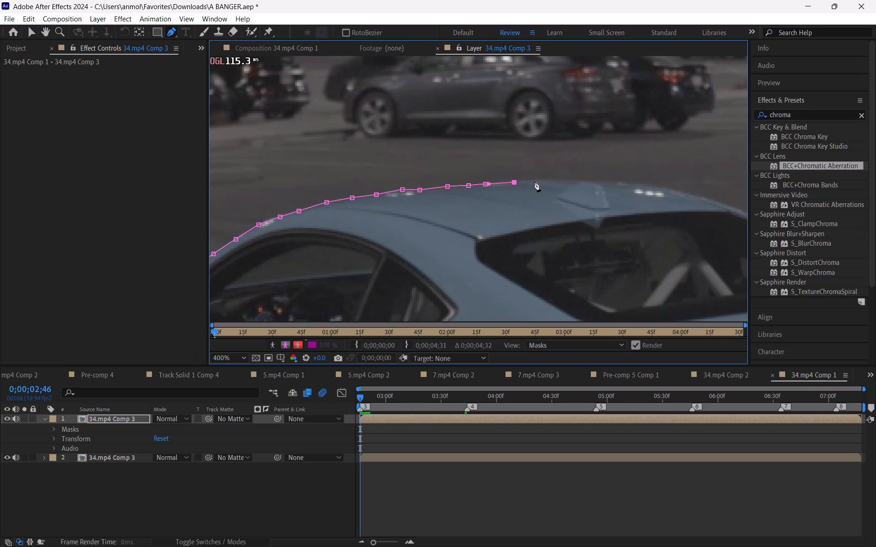
drag(538, 181, 542, 181)
click(565, 179)
click(596, 181)
Carry the mask path from the antenna fin down the rear curve of the roof above the rear window.
click(618, 183)
click(642, 186)
click(645, 186)
click(673, 189)
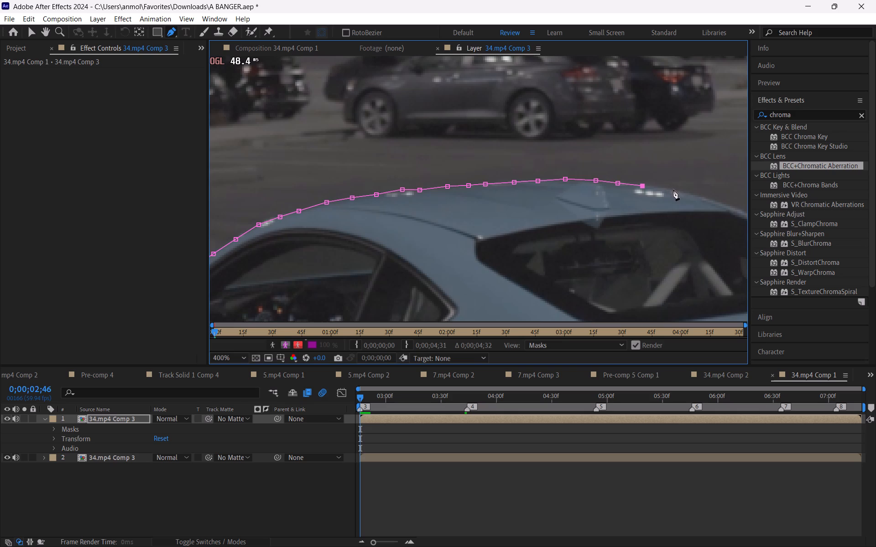
click(701, 195)
click(720, 202)
Extend the mask path from the rear of the roof partway down the rear window edge, nudging points onto the bodywork.
key(space)
key(space)
key(space)
key(space)
key(space)
key(space)
key(space)
key(space)
key(space)
key(space)
key(space)
key(space)
key(space)
key(space)
key(space)
key(space)
key(space)
key(space)
key(space)
key(space)
drag(728, 214, 327, 153)
click(349, 150)
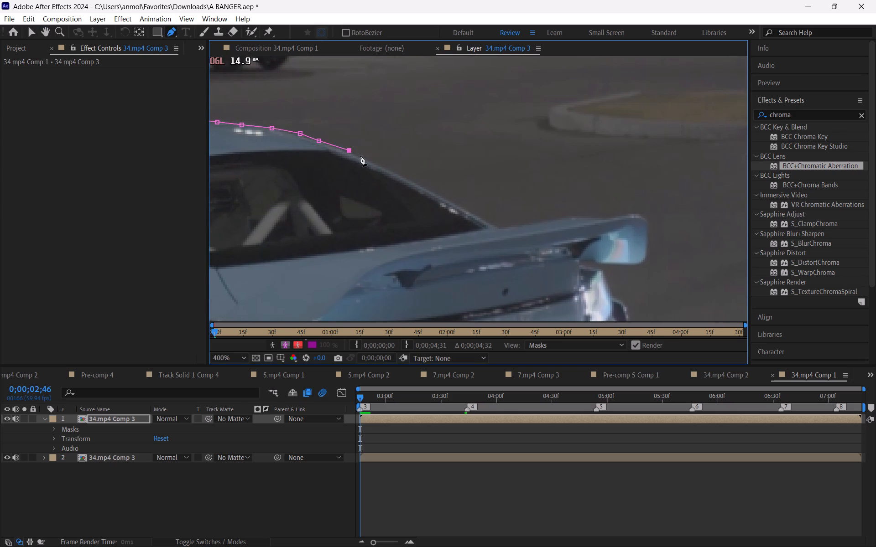
click(366, 159)
drag(396, 176, 405, 178)
drag(393, 175, 400, 175)
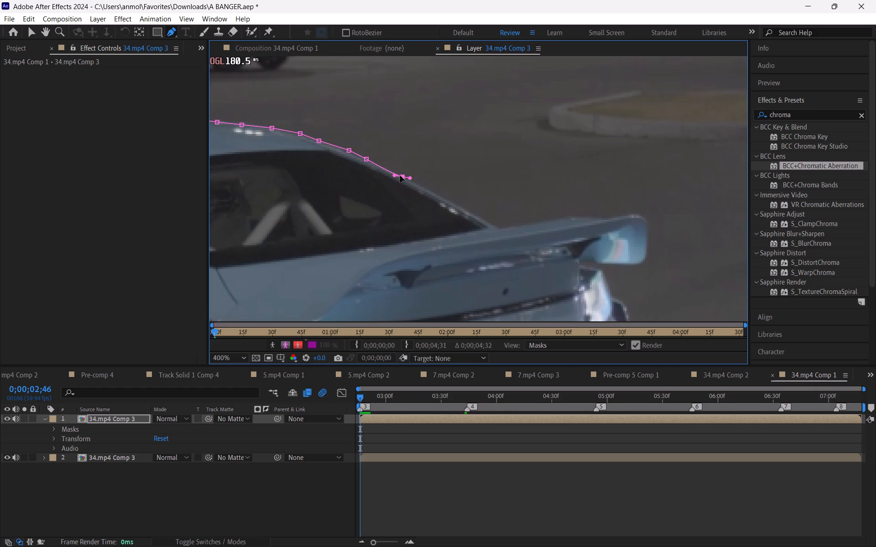
drag(400, 175, 403, 176)
click(431, 193)
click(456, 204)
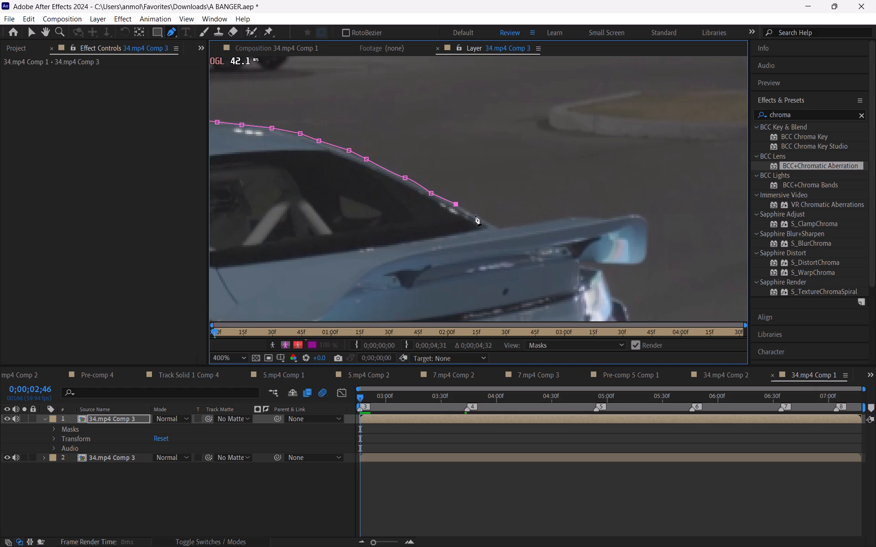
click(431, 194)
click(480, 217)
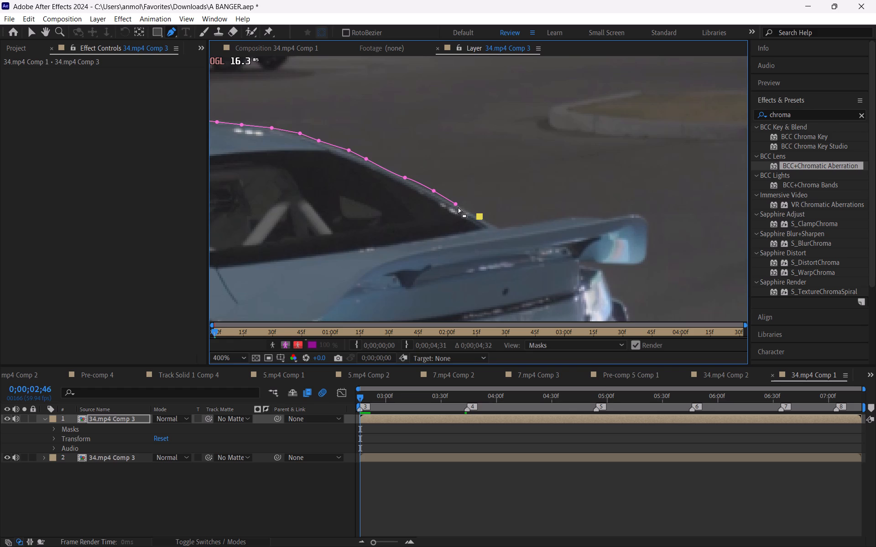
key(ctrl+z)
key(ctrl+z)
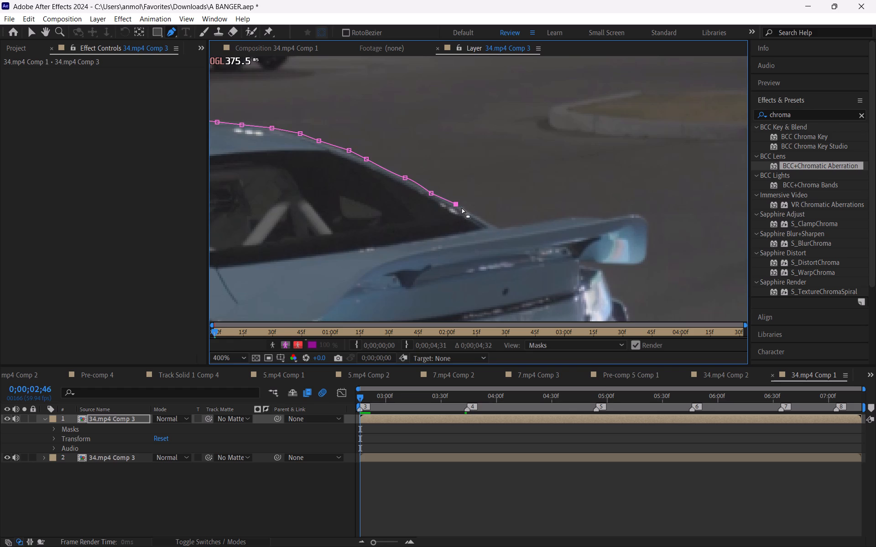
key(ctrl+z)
Adjust the last mask point and continue the path down the rear window edge to where it meets the spoiler.
click(433, 193)
click(458, 206)
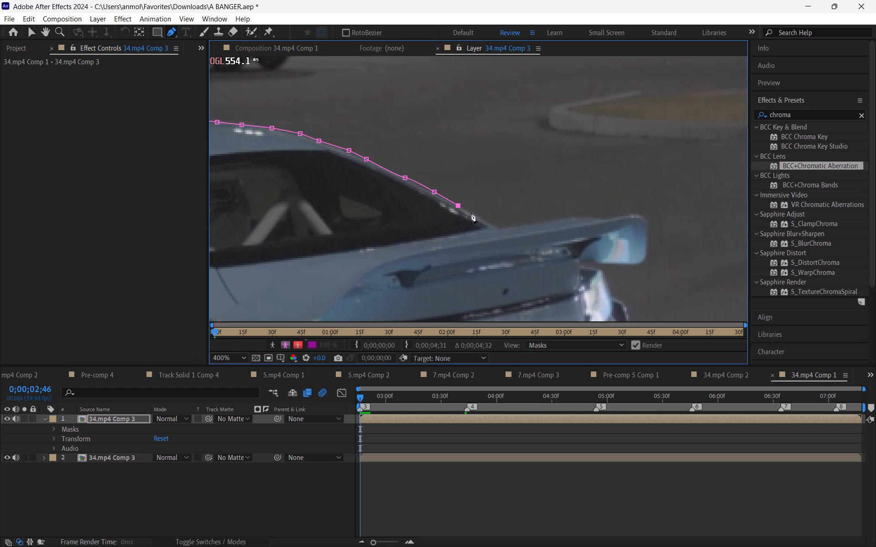
click(478, 217)
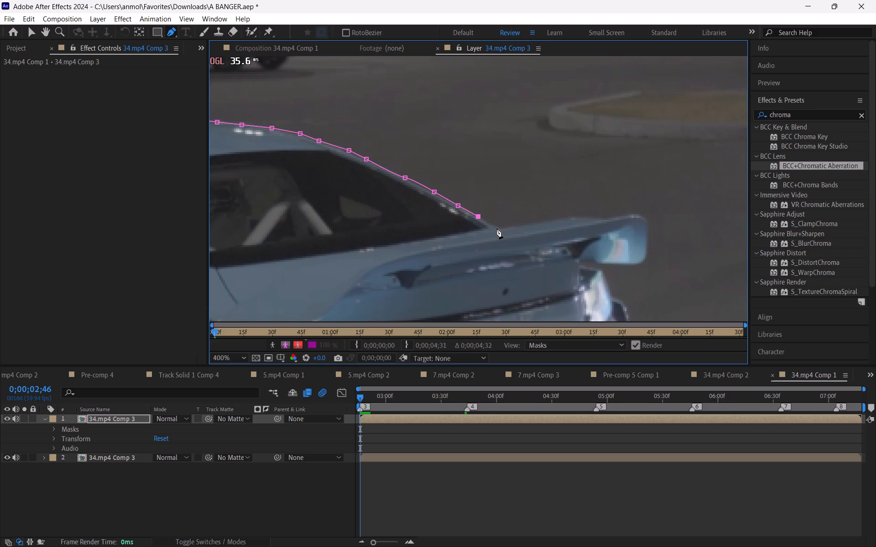
click(496, 227)
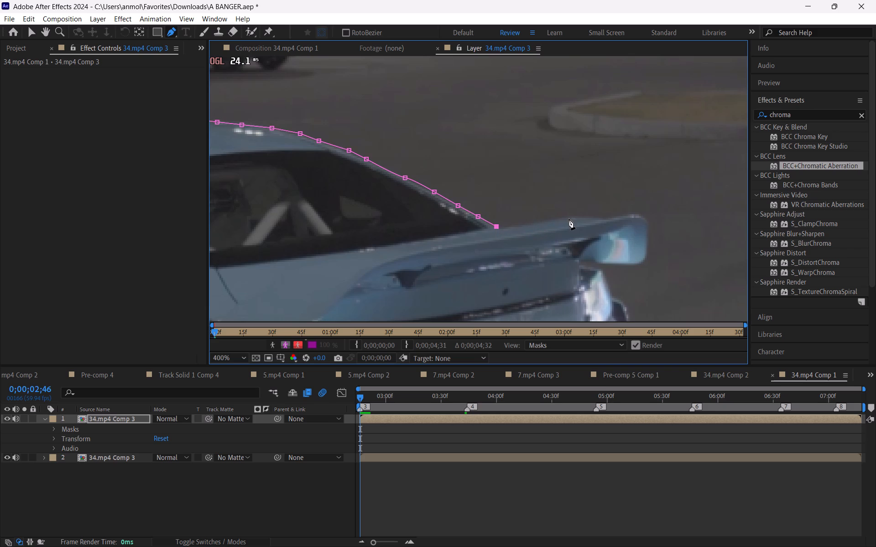
Trace the mask path along the spoiler's top edge, around its outer tip and back along its underside.
click(569, 219)
click(598, 217)
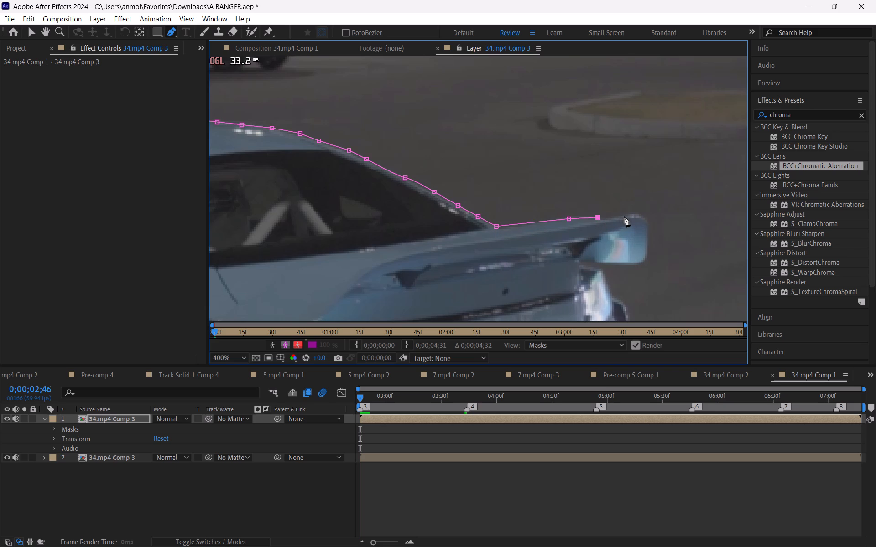
click(624, 216)
click(643, 215)
click(648, 225)
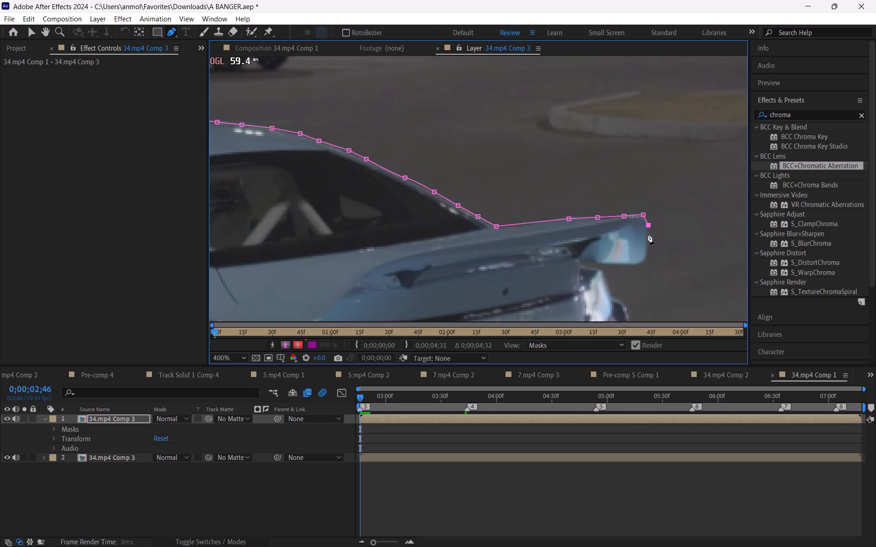
click(648, 234)
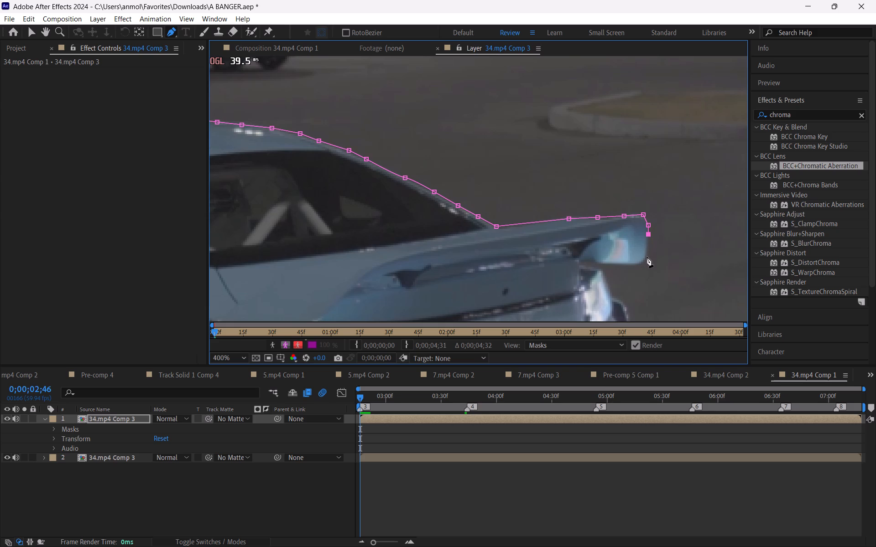
click(647, 257)
click(642, 265)
click(636, 265)
click(616, 266)
click(596, 266)
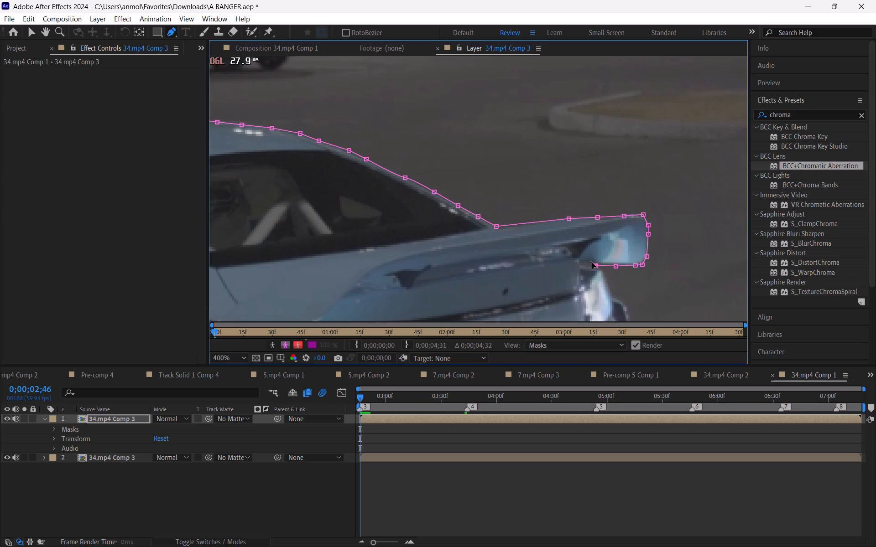
click(589, 263)
click(582, 263)
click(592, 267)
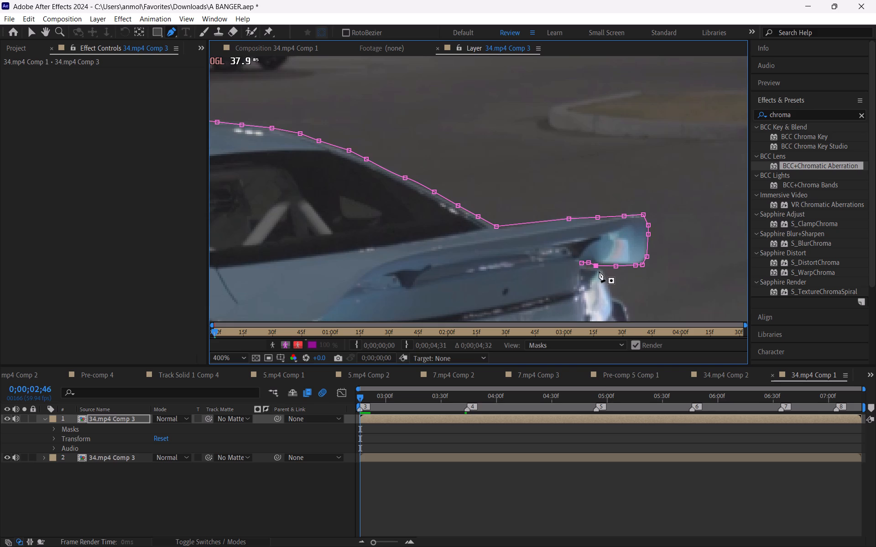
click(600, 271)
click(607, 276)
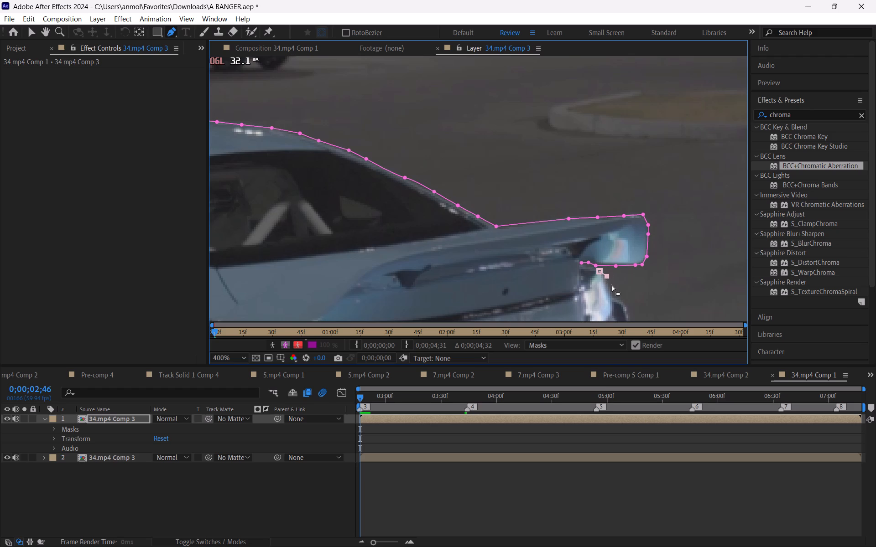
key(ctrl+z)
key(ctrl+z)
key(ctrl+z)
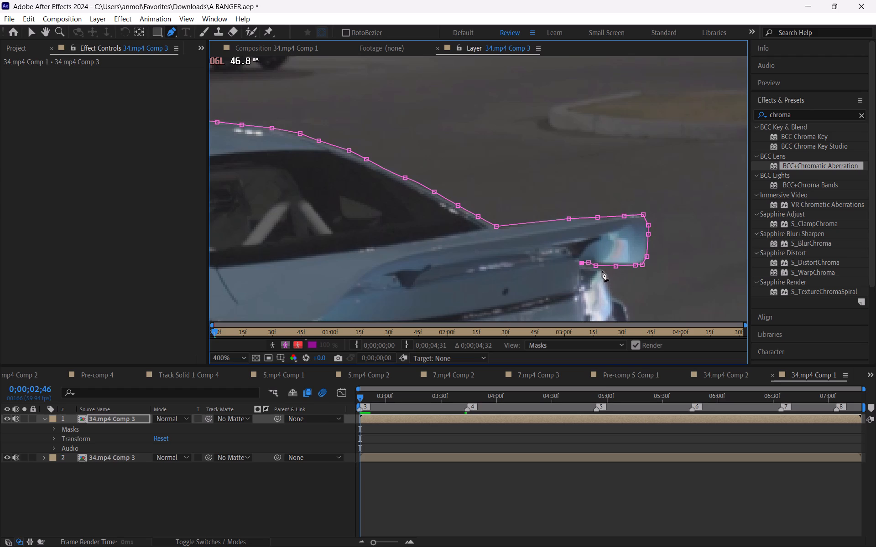
Continue the mask path from beneath the spoiler down the outer edge of the far taillight to the rear fender.
click(602, 271)
click(607, 278)
click(609, 286)
click(612, 297)
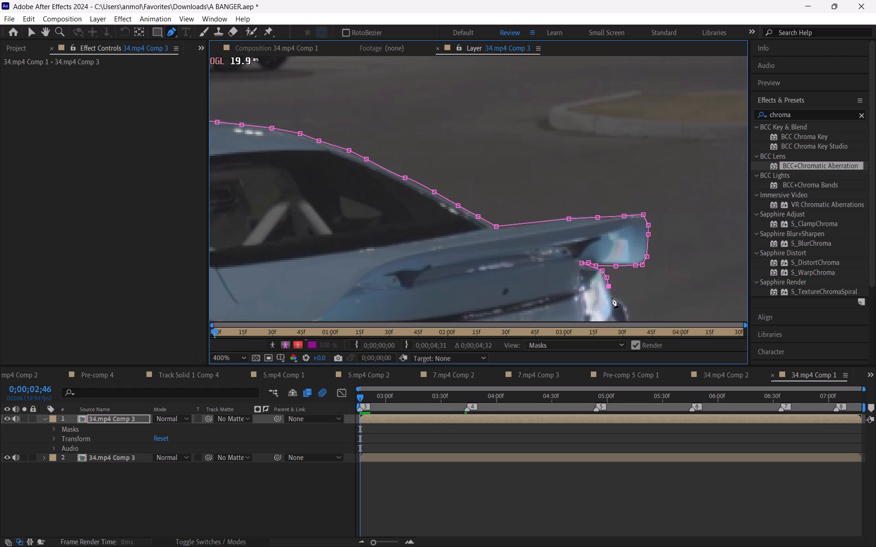
click(620, 301)
click(626, 306)
Carry the mask path down the far rear fender and along the outer side of the rear bumper.
key(space)
key(space)
key(space)
key(space)
key(space)
key(space)
key(space)
key(space)
key(space)
key(space)
key(space)
key(space)
key(space)
key(space)
key(space)
key(space)
key(space)
key(space)
key(space)
key(space)
drag(624, 309, 508, 191)
drag(520, 192, 523, 168)
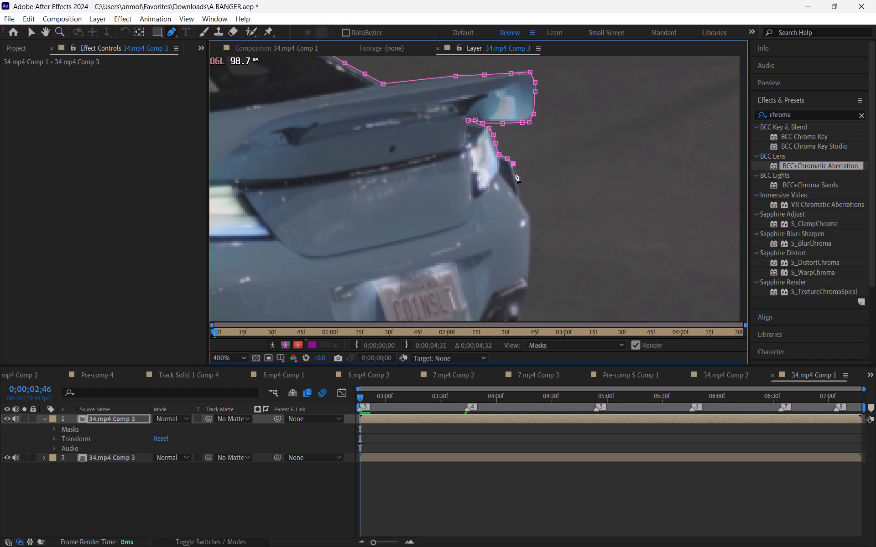
click(515, 171)
click(521, 188)
drag(520, 187, 519, 187)
drag(519, 187, 521, 194)
click(526, 206)
click(529, 217)
click(531, 227)
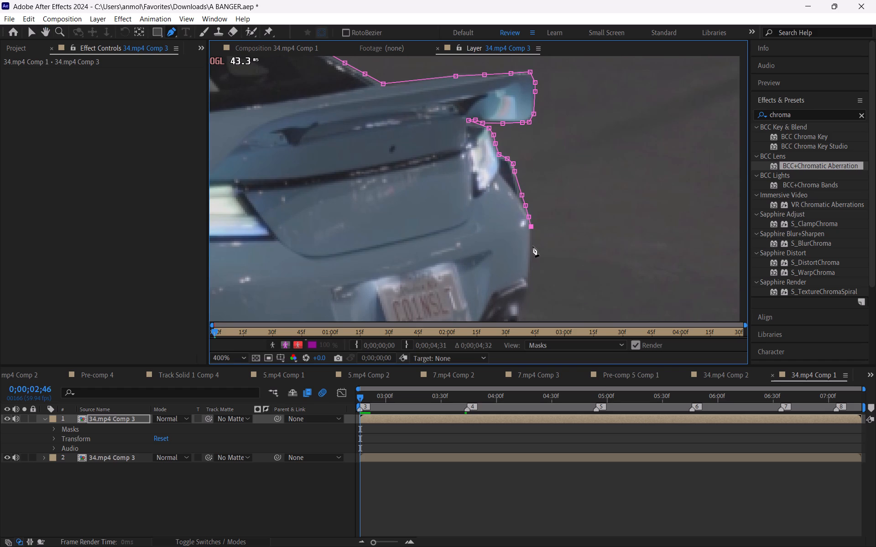
click(530, 277)
Extend the mask path past the bumper's lower edge onto the black trim above the exhaust tip.
key(space)
key(space)
key(space)
key(space)
key(space)
key(space)
key(space)
key(space)
key(space)
key(space)
key(space)
key(space)
key(space)
key(space)
key(space)
key(space)
key(space)
key(space)
key(space)
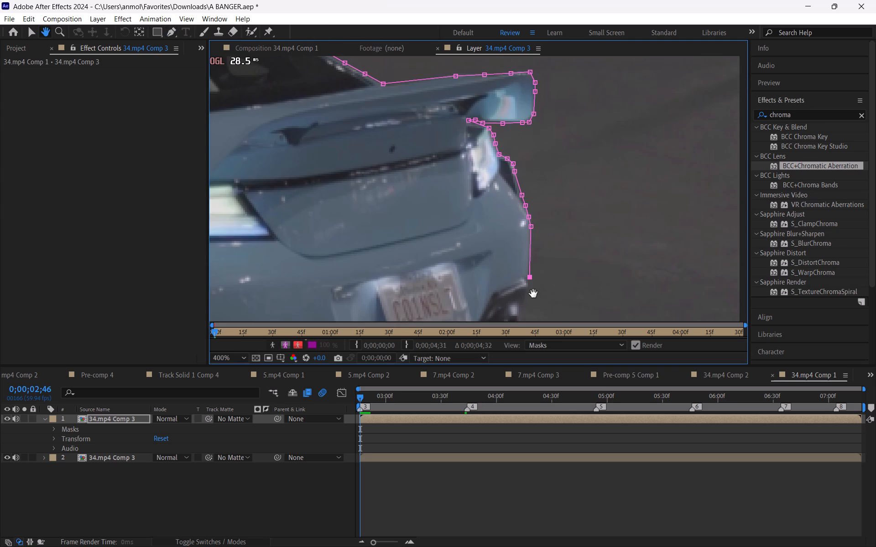
drag(533, 294, 495, 147)
click(489, 144)
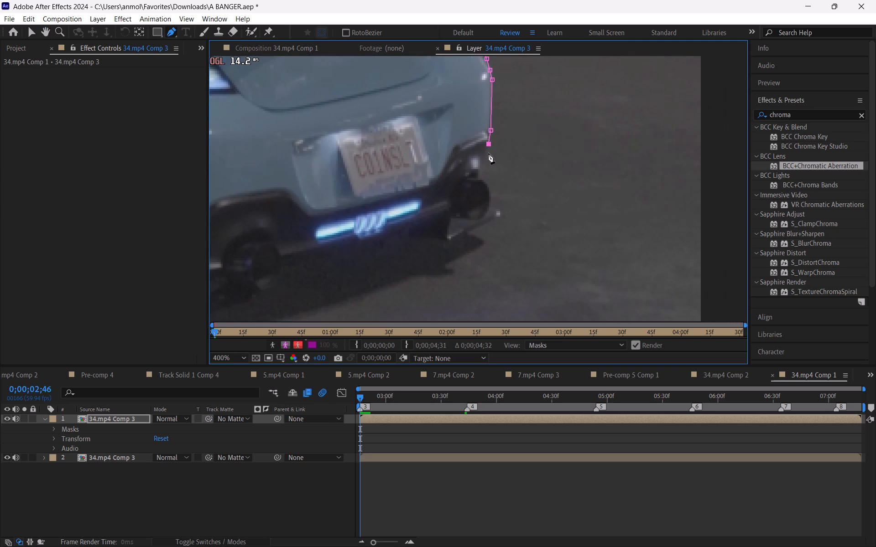
click(485, 162)
Close the mask straight across the lower body by joining the path to its starting point at the front wheel.
scroll(484, 165, down, 3)
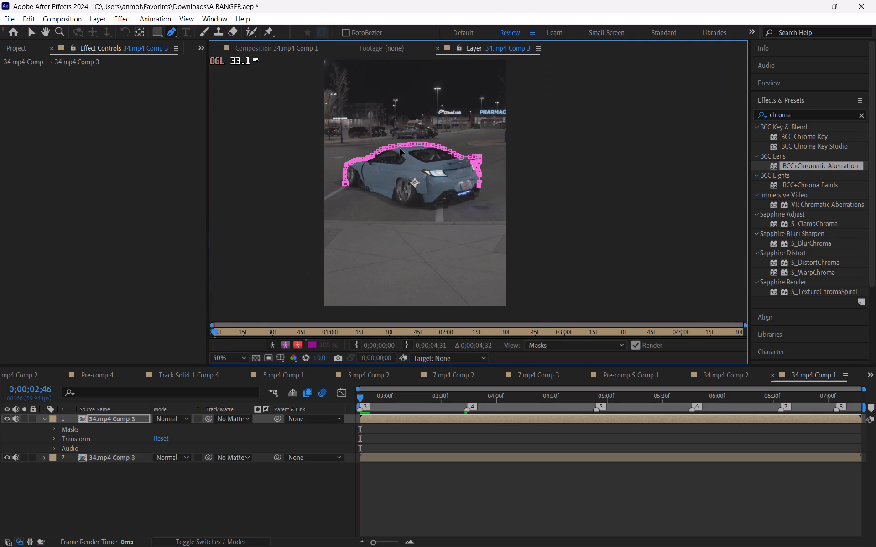
scroll(496, 175, up, 1)
key(space)
key(space)
key(space)
key(space)
key(space)
key(space)
key(space)
key(space)
key(space)
key(space)
key(space)
key(space)
key(space)
key(space)
key(space)
key(space)
key(space)
key(space)
key(space)
key(space)
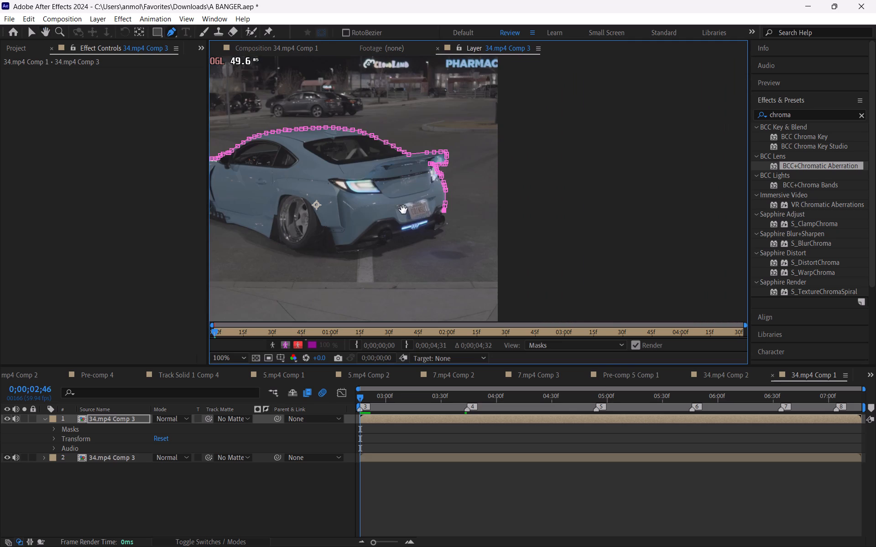
drag(403, 210, 547, 245)
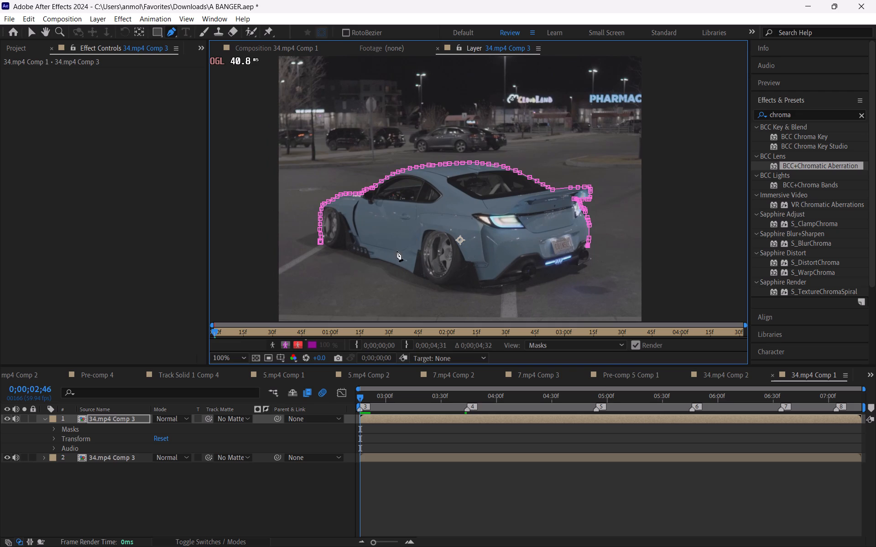
click(320, 243)
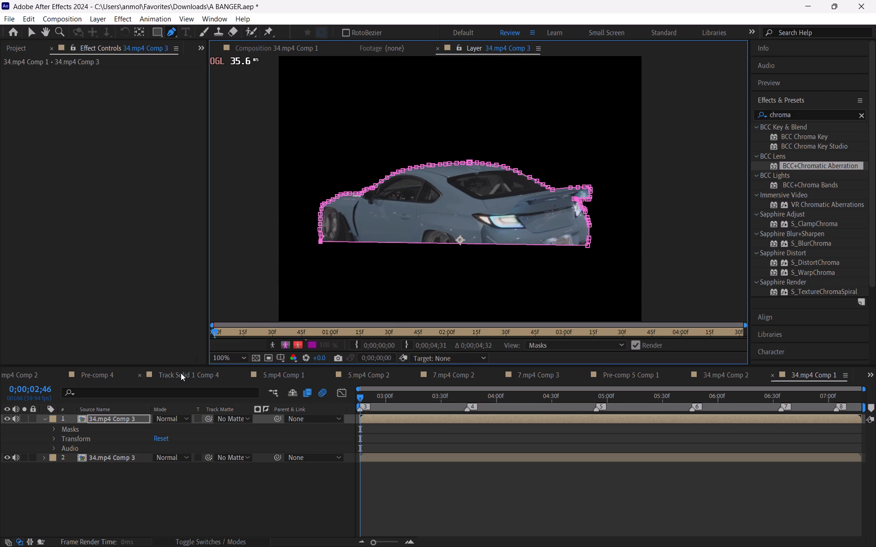
Deselect the masked layer and return to the 34.mp4 Comp 1 composition view.
click(408, 433)
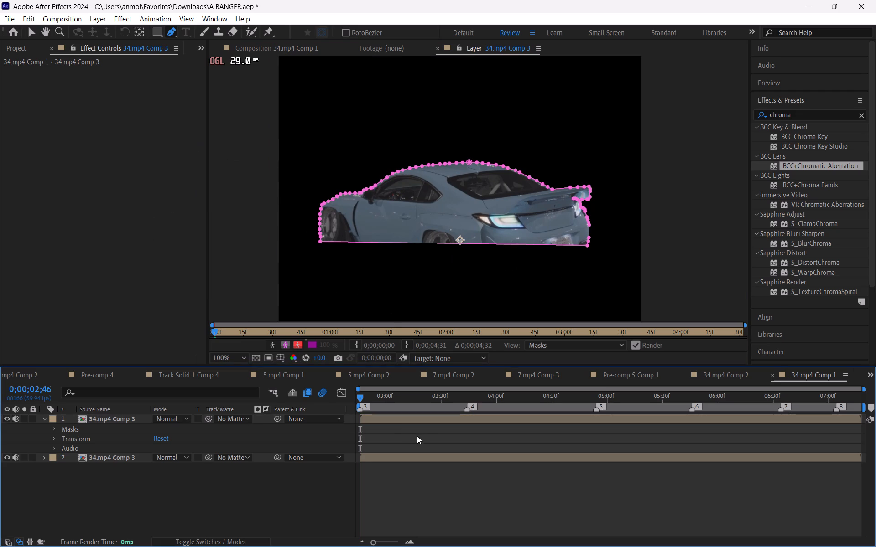
click(242, 49)
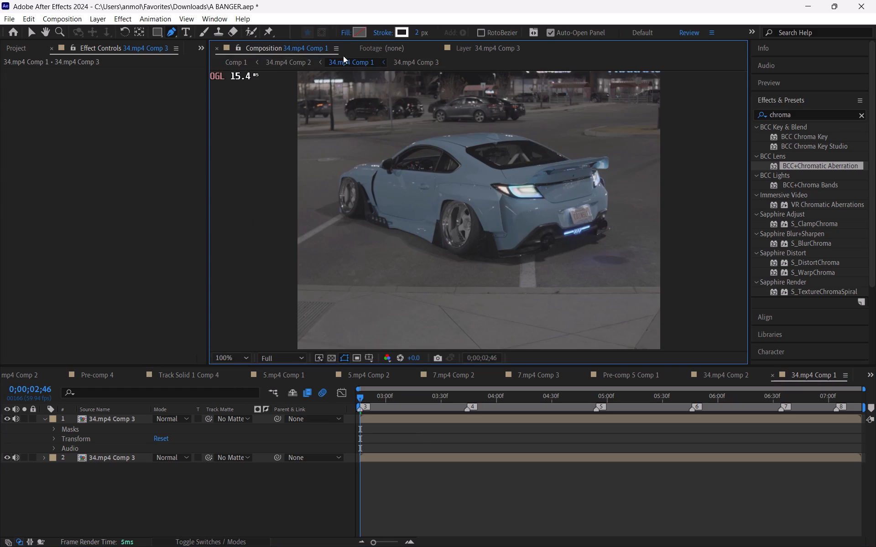
Toggle the visibility of the lower 34.mp4 Comp 3 layer to check the masked copy above it.
click(7, 456)
click(7, 456)
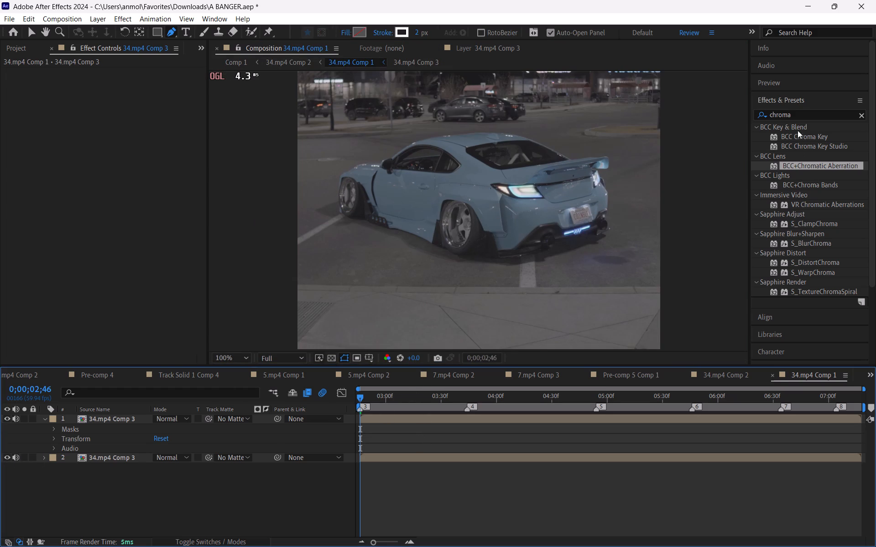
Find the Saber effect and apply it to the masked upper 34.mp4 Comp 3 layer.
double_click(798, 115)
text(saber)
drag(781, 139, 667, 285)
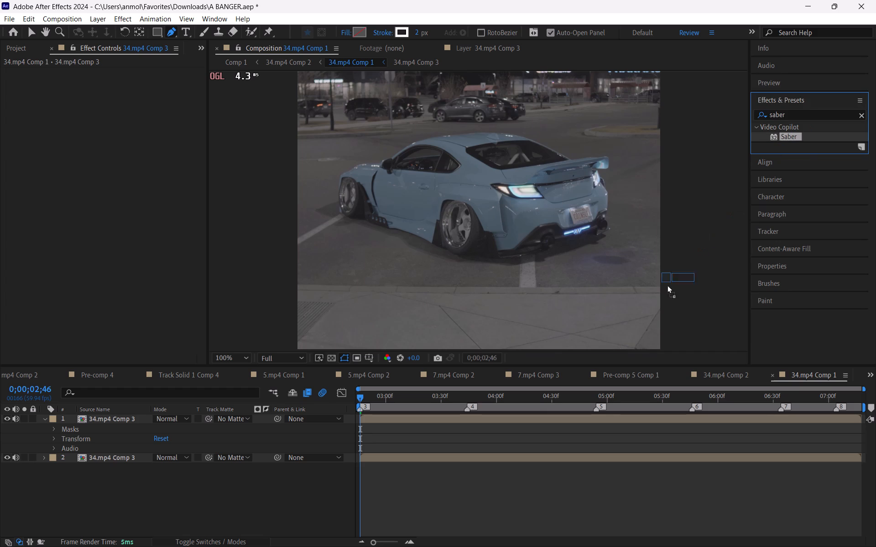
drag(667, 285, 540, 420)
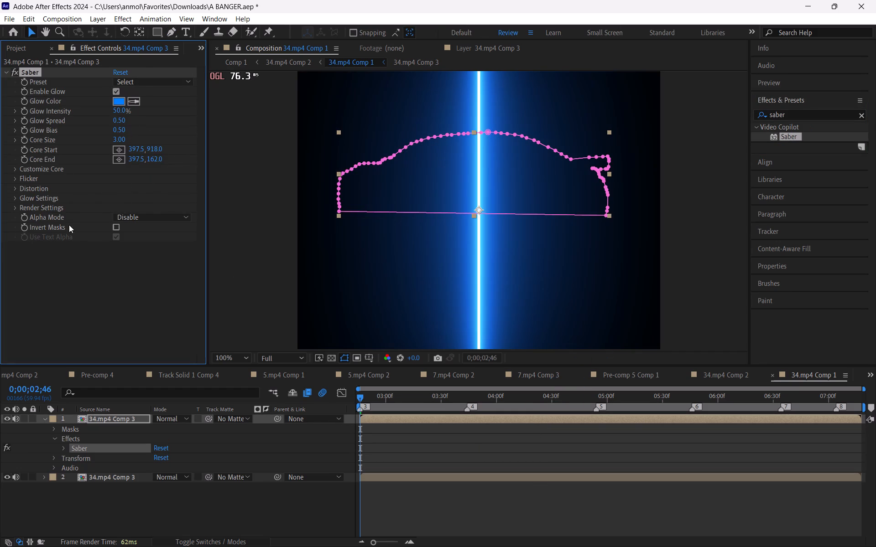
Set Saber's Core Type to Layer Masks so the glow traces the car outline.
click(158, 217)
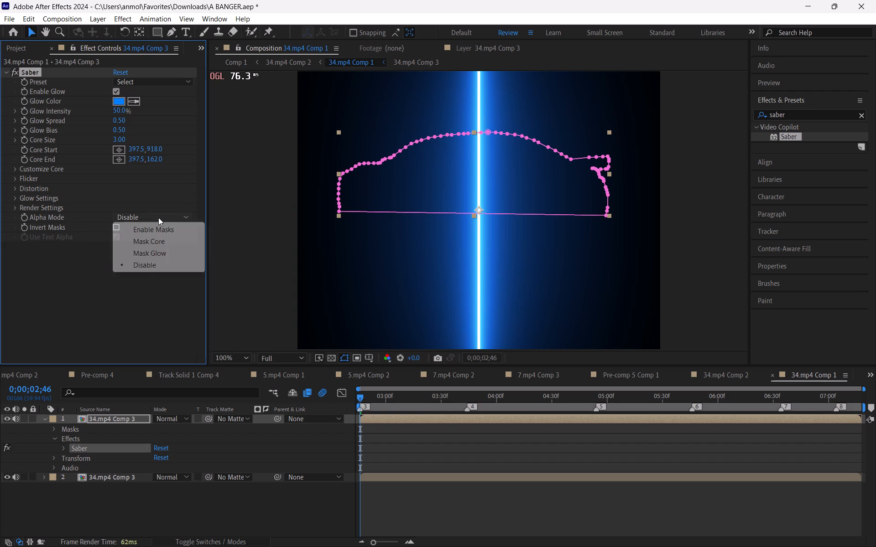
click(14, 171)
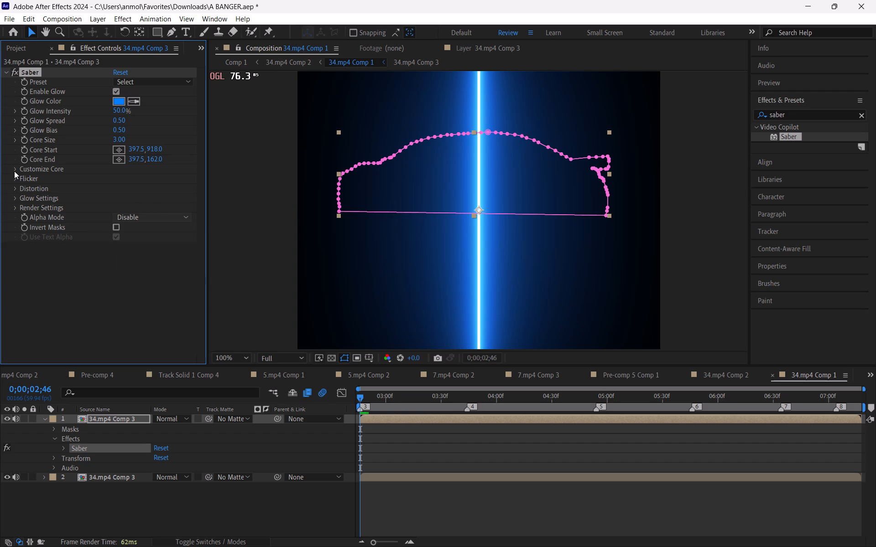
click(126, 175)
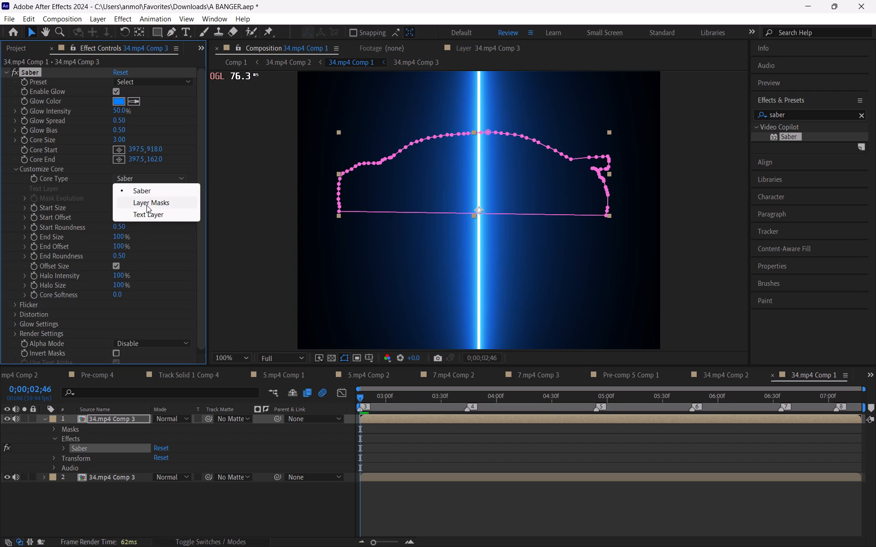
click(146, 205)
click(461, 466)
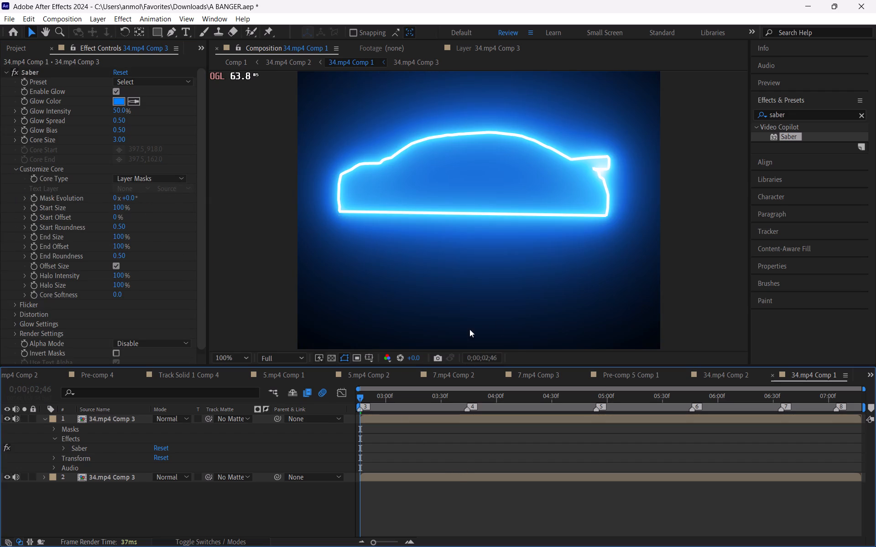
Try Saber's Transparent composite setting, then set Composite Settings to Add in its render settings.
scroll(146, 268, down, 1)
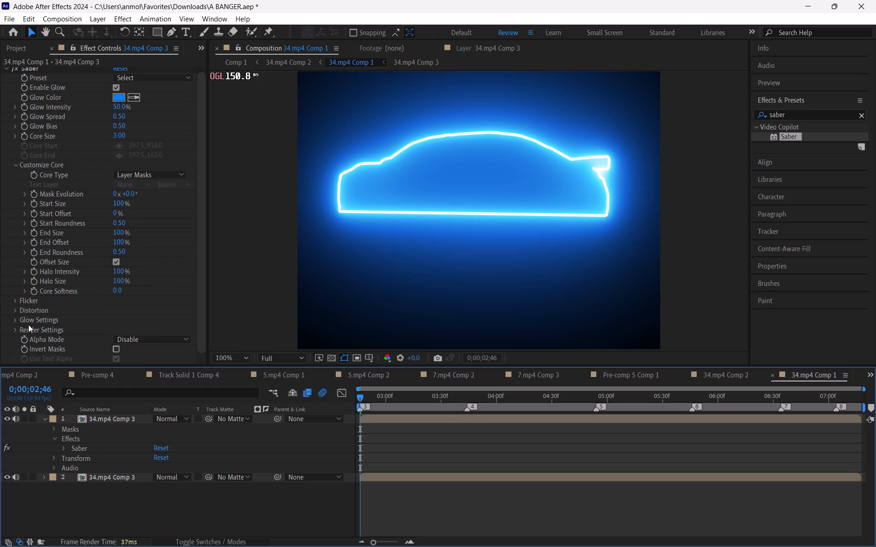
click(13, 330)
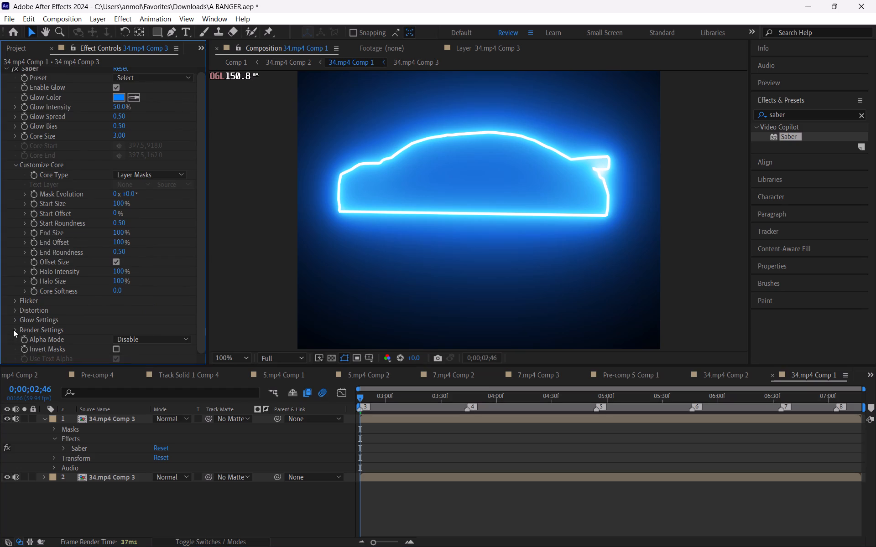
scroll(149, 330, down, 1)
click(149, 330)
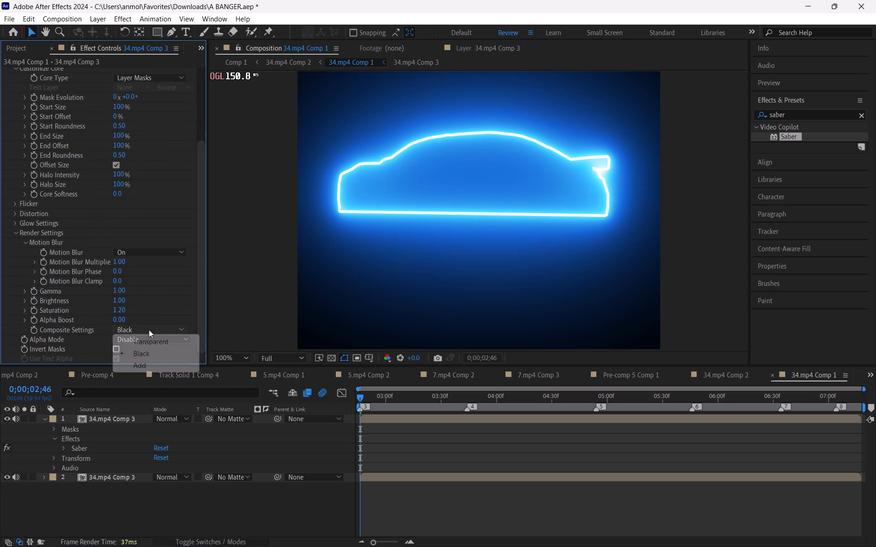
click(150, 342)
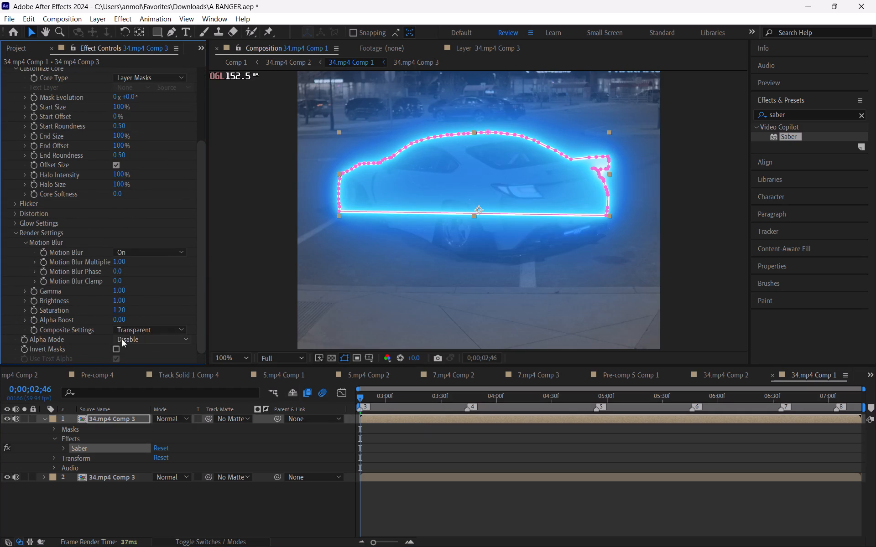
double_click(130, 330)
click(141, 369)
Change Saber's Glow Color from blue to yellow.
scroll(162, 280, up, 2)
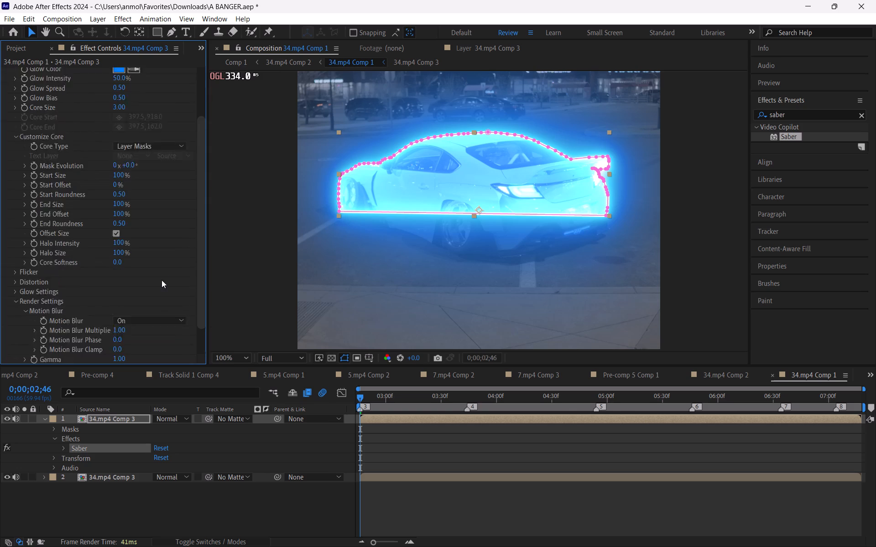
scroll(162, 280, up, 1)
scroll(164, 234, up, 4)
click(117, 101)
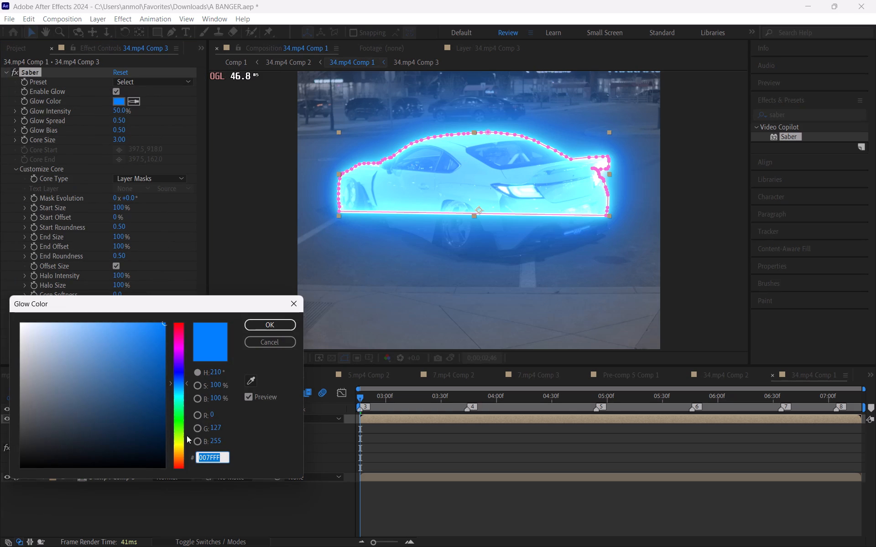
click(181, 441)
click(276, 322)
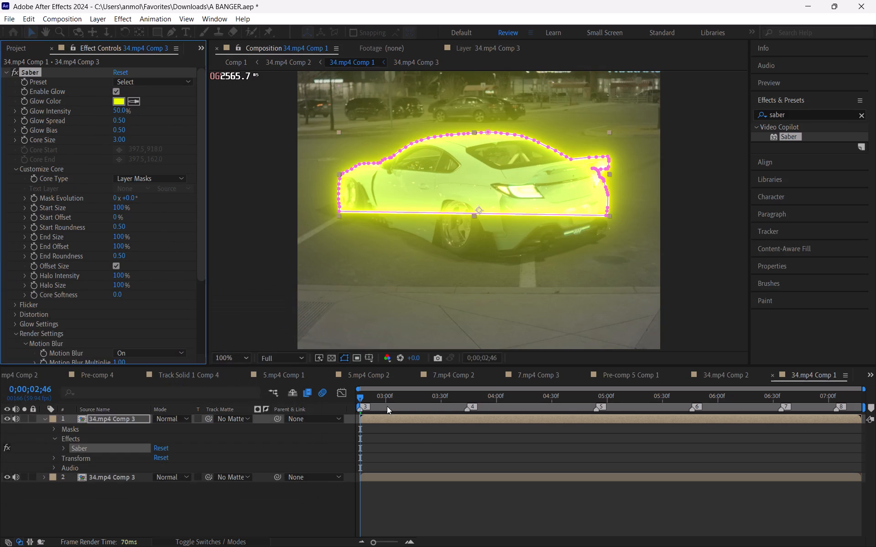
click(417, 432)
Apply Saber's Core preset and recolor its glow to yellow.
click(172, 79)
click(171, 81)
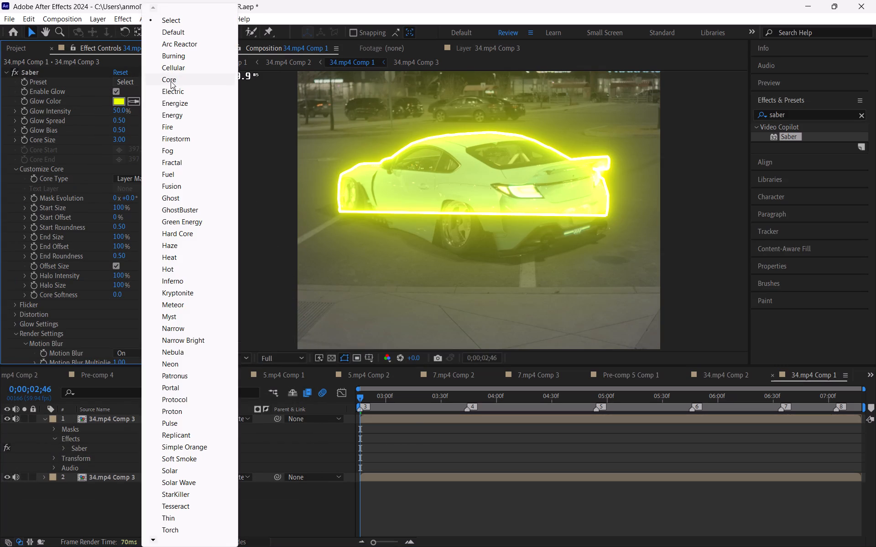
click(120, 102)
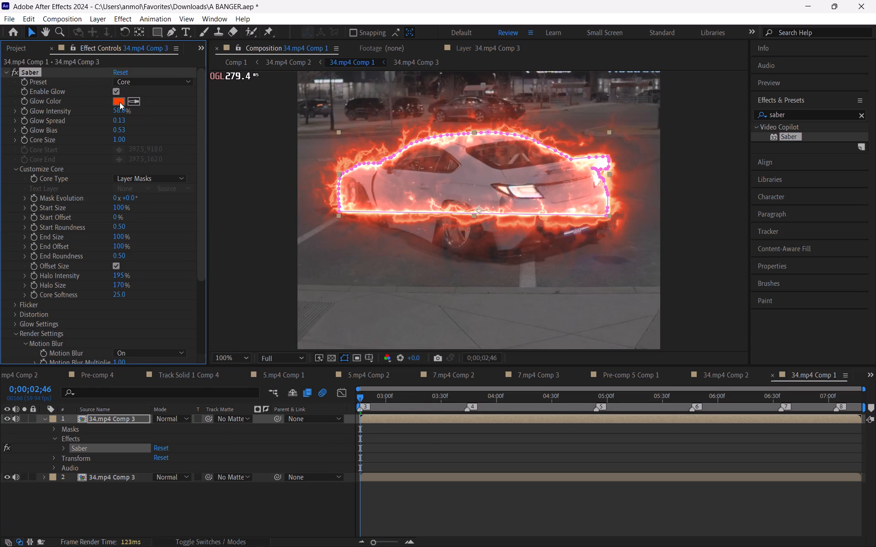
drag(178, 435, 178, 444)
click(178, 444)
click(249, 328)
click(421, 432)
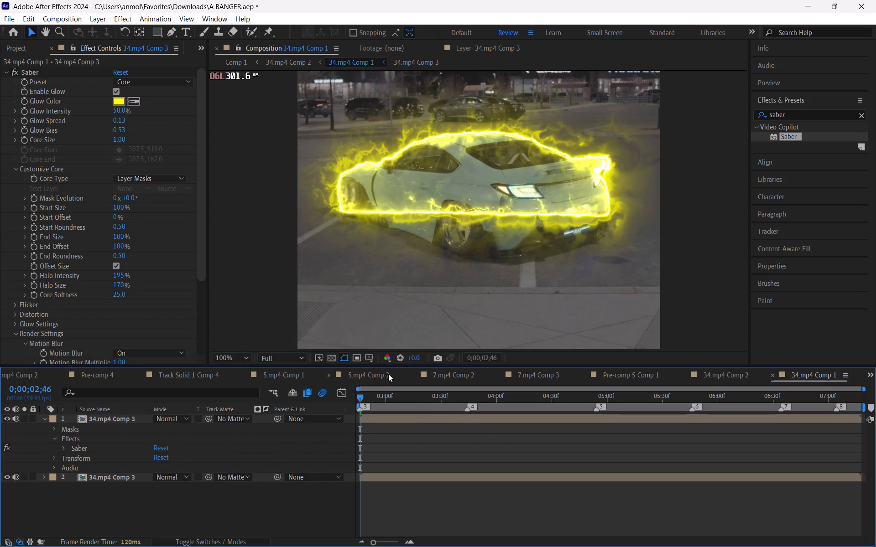
Scrub through the clip to about 5 seconds and back to its start to check the Saber outline on the car.
drag(394, 395, 396, 399)
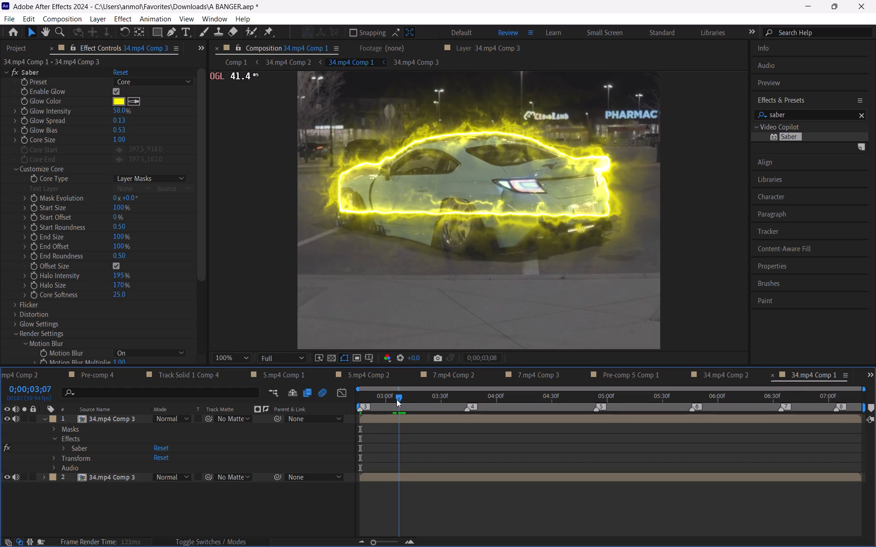
drag(396, 399, 518, 428)
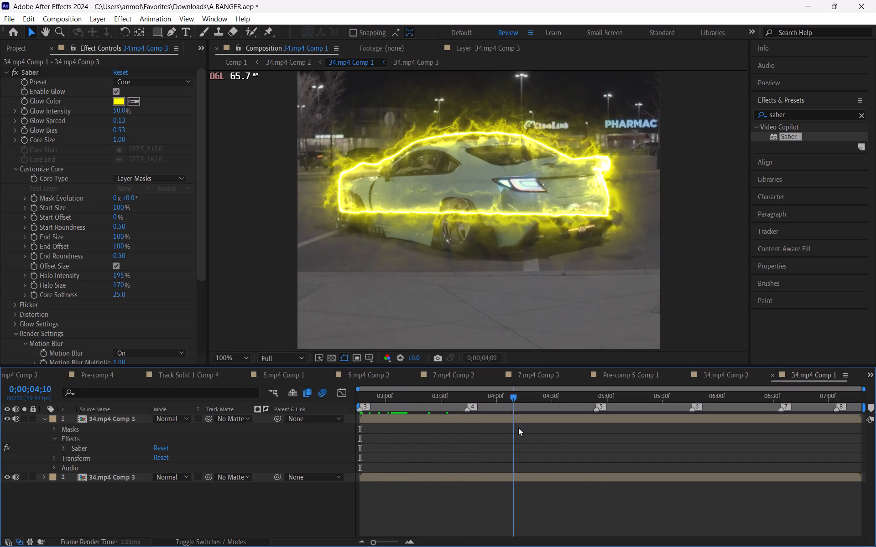
drag(518, 428, 602, 431)
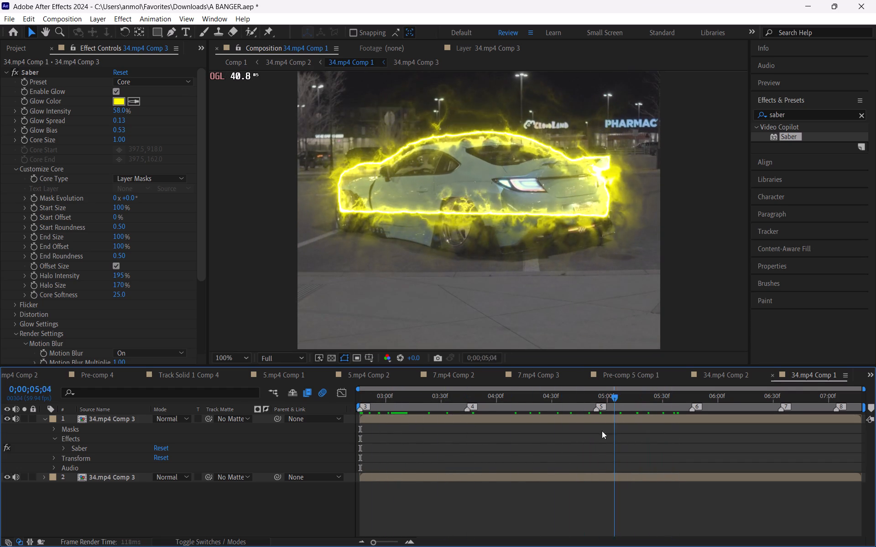
drag(602, 431, 350, 432)
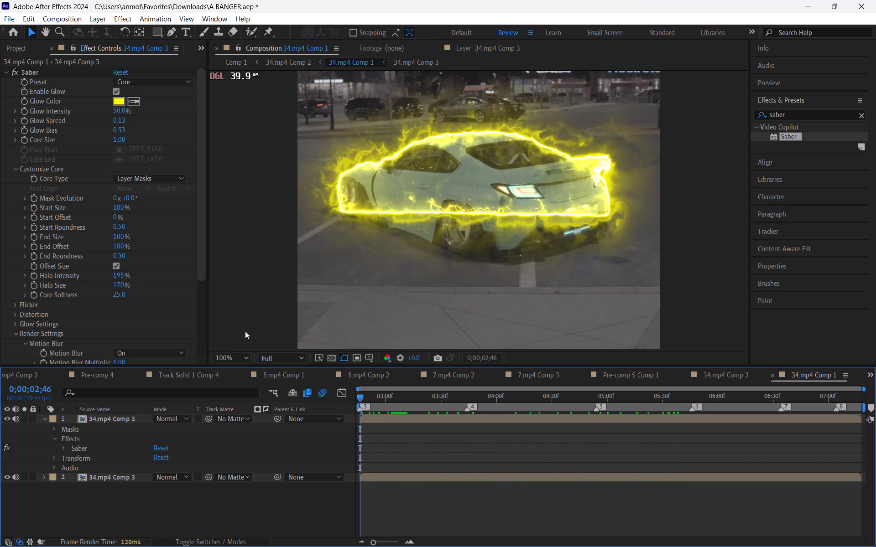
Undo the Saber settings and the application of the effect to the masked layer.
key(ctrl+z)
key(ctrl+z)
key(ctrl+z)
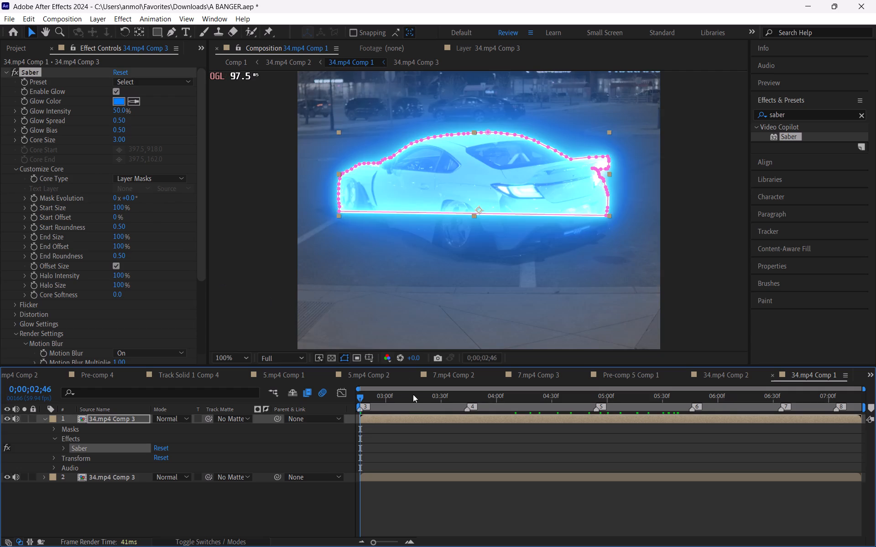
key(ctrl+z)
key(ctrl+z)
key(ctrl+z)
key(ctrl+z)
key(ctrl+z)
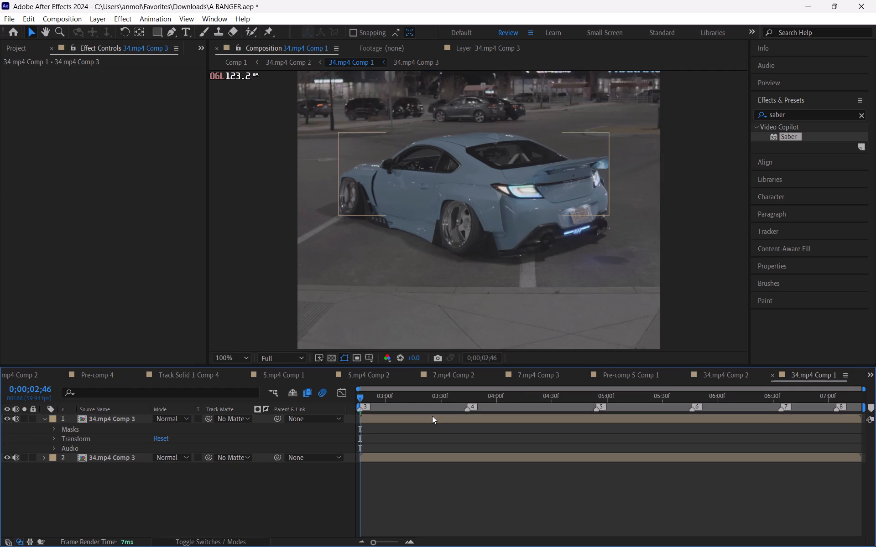
Undo the closing segment of the car outline mask across the lower body.
key(ctrl+z)
click(421, 421)
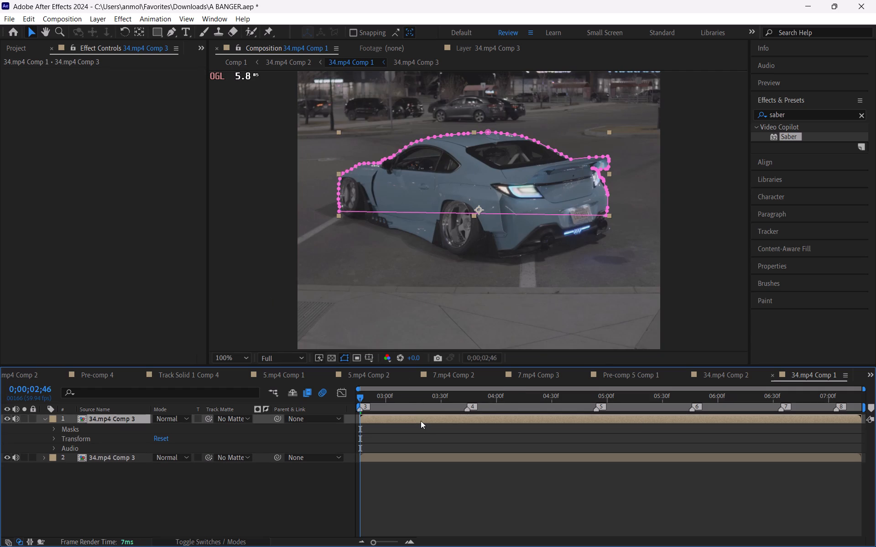
key(ctrl+z)
click(455, 438)
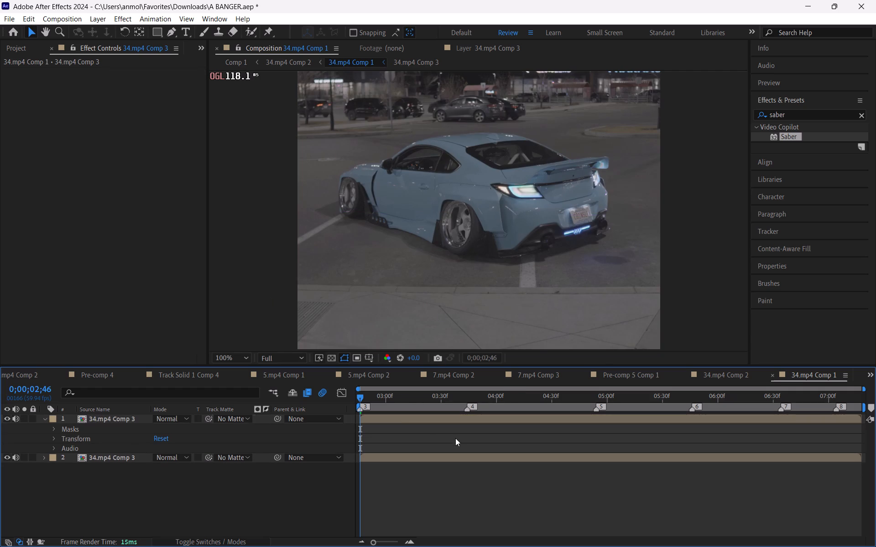
Toggle the lower 34.mp4 Comp 3 layer's visibility to compare it with the masked layer.
click(5, 457)
click(5, 457)
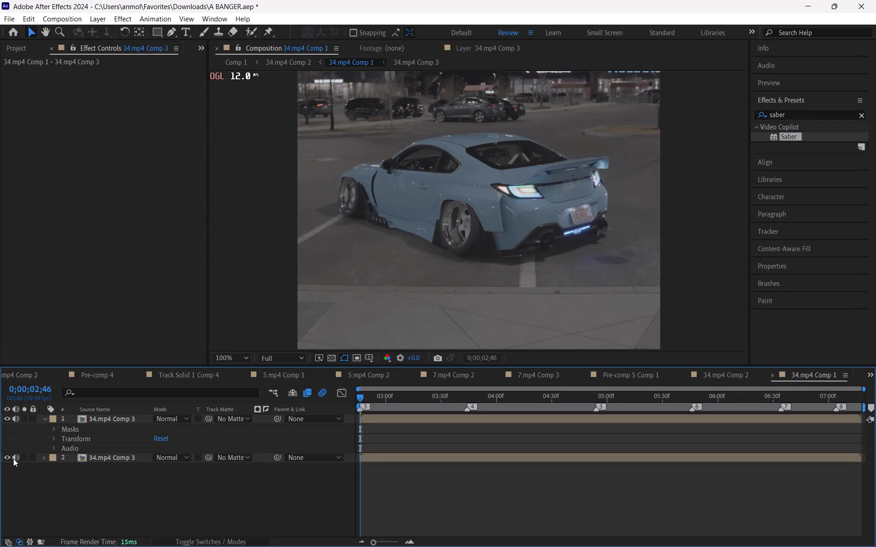
click(5, 458)
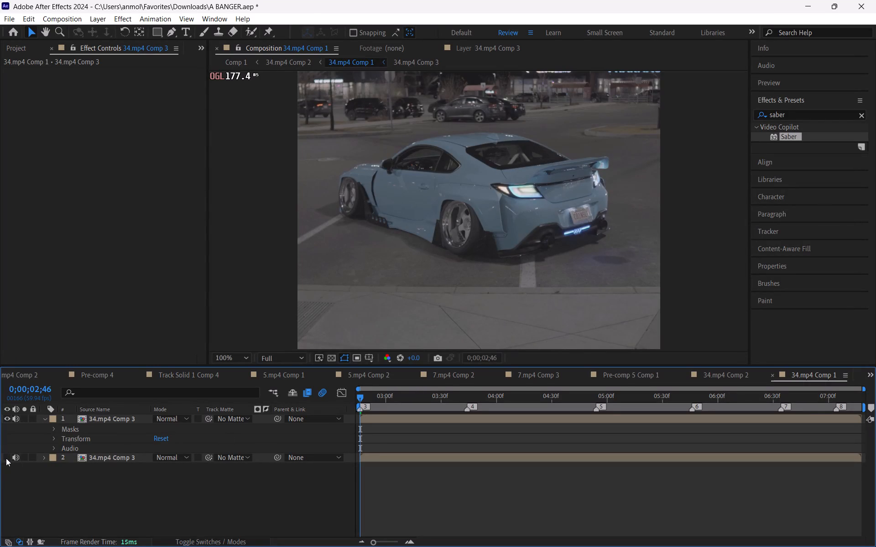
click(6, 458)
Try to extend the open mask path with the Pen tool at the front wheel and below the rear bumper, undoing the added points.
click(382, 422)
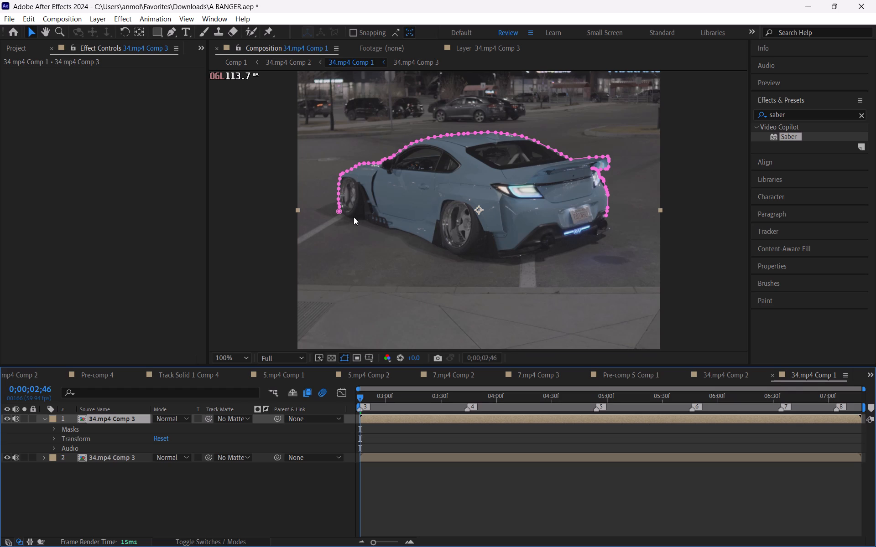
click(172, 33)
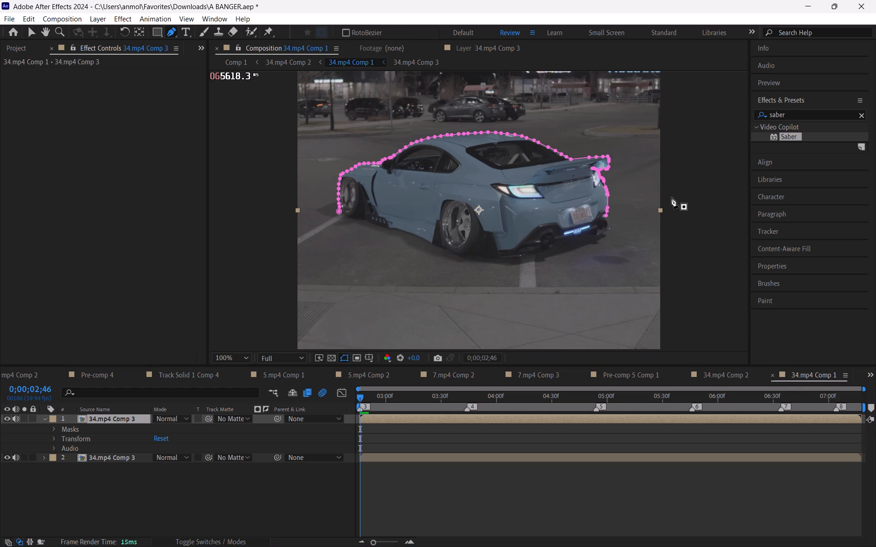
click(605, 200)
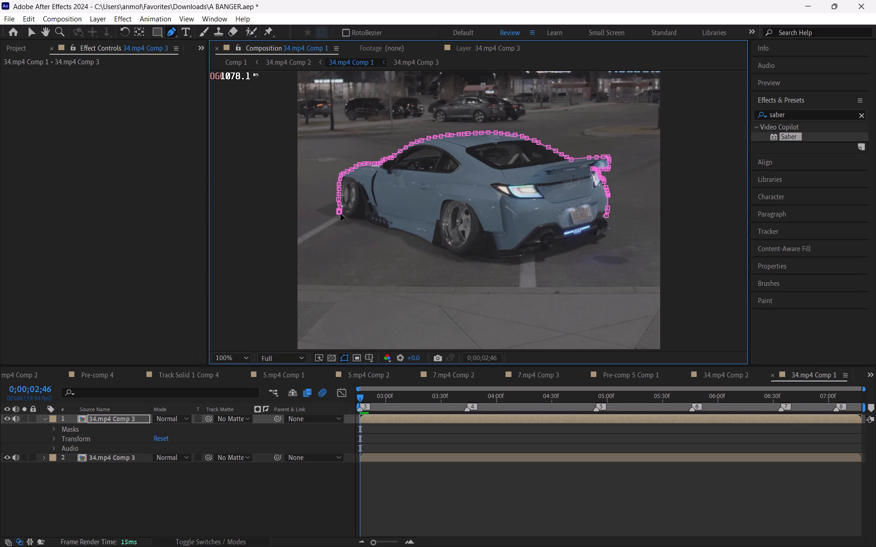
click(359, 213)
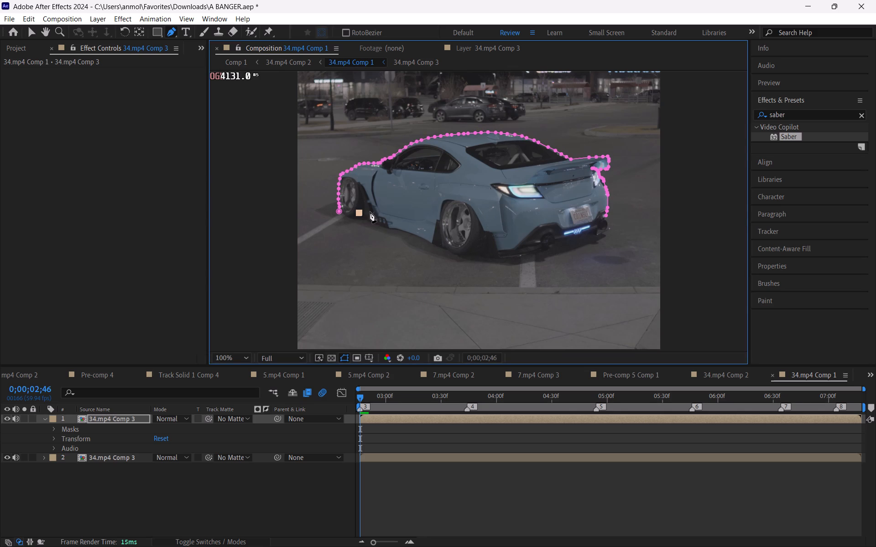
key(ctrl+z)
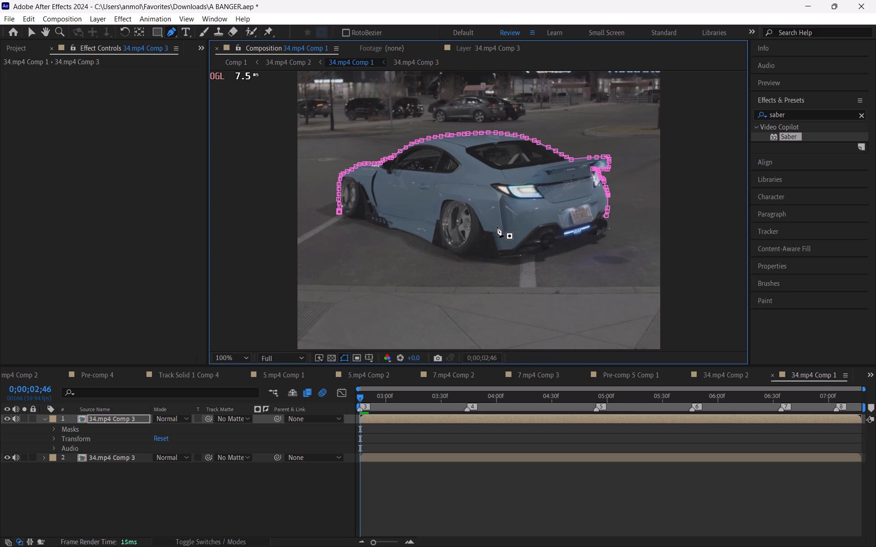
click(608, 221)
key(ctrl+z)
Undo further edits until the open car outline mask ends at the far edge of the rear bumper.
key(ctrl+z)
key(ctrl+z)
key(ctrl+z)
key(ctrl+z)
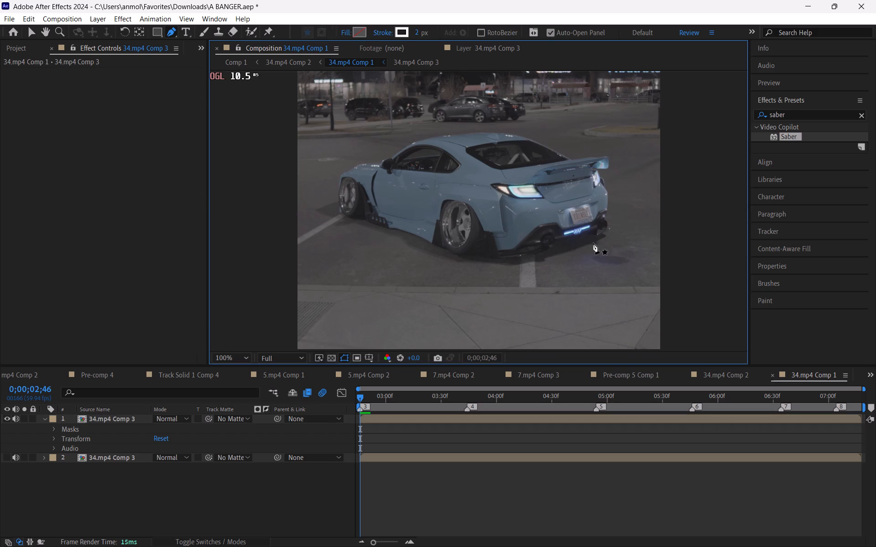
click(404, 415)
key(ctrl+z)
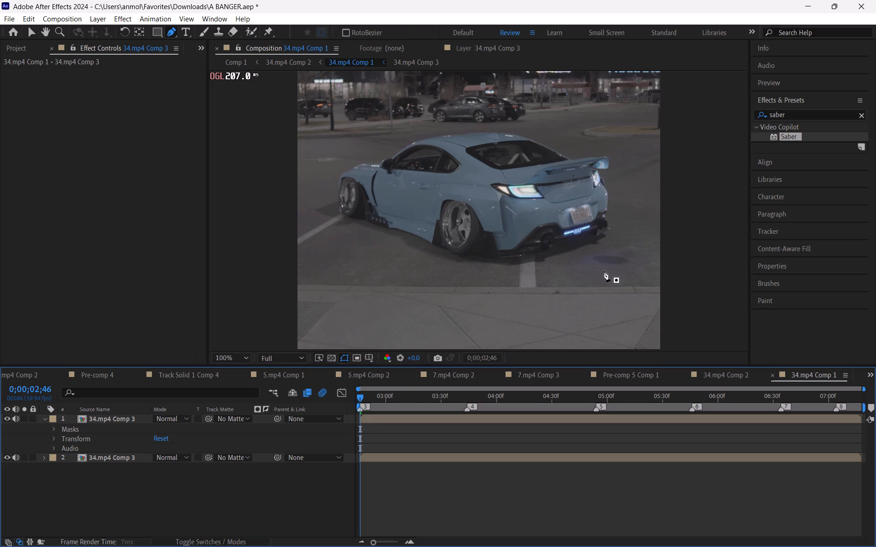
key(ctrl+z)
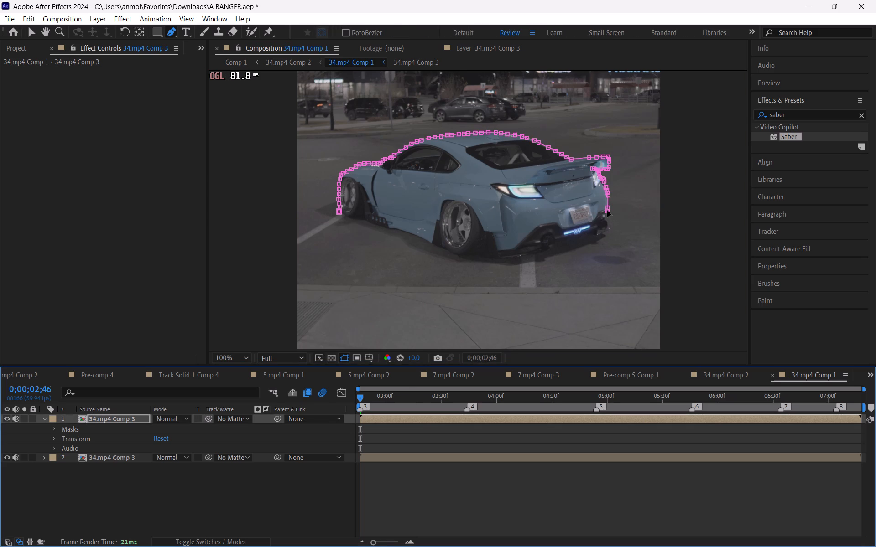
Extend the open mask with the Pen tool down the rear bumper's far edge, around the exhaust tip and along the lower diffuser lip.
click(606, 213)
scroll(613, 235, up, 2)
key(space)
key(space)
key(space)
key(space)
key(space)
key(space)
key(space)
key(space)
key(space)
key(space)
key(space)
key(space)
key(space)
key(space)
key(space)
key(space)
key(space)
key(space)
key(space)
key(space)
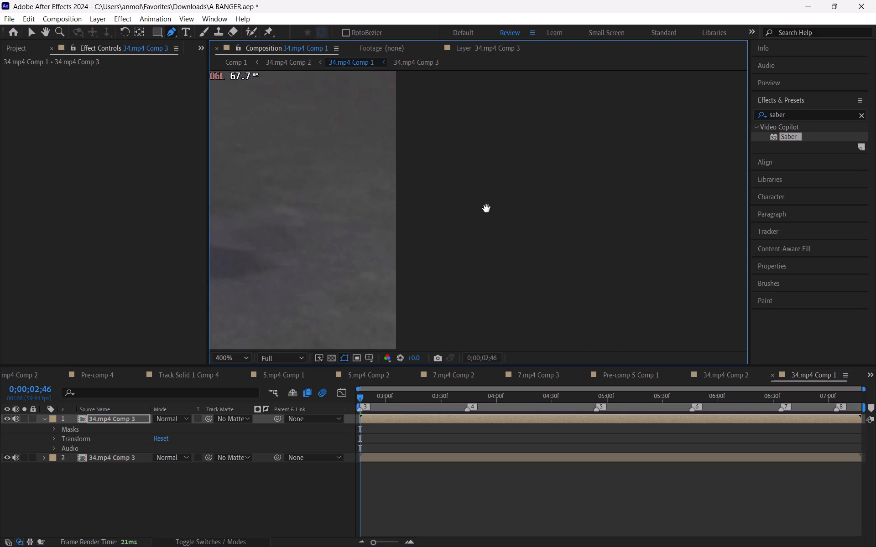
drag(482, 206, 739, 367)
drag(605, 250, 625, 229)
click(463, 214)
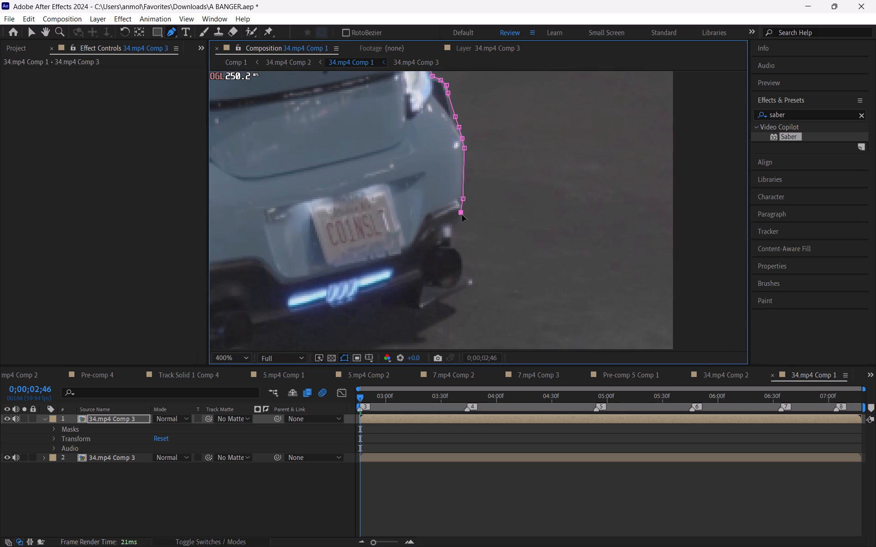
click(455, 238)
click(455, 247)
click(464, 254)
click(467, 267)
click(468, 278)
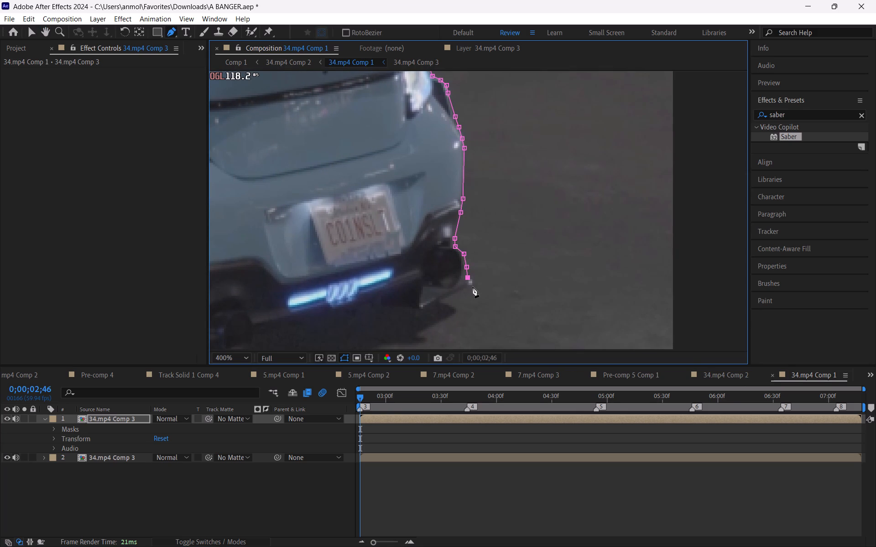
click(474, 283)
click(470, 288)
click(464, 290)
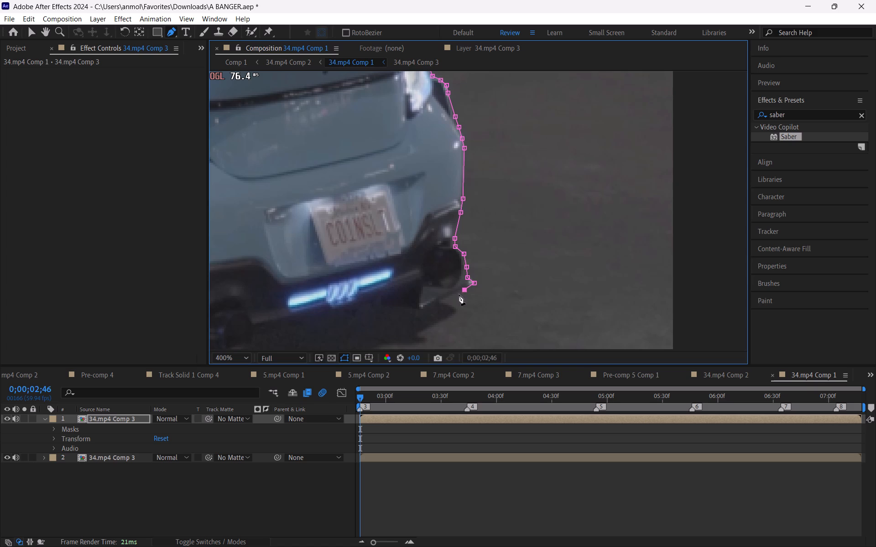
click(453, 296)
click(437, 302)
click(428, 308)
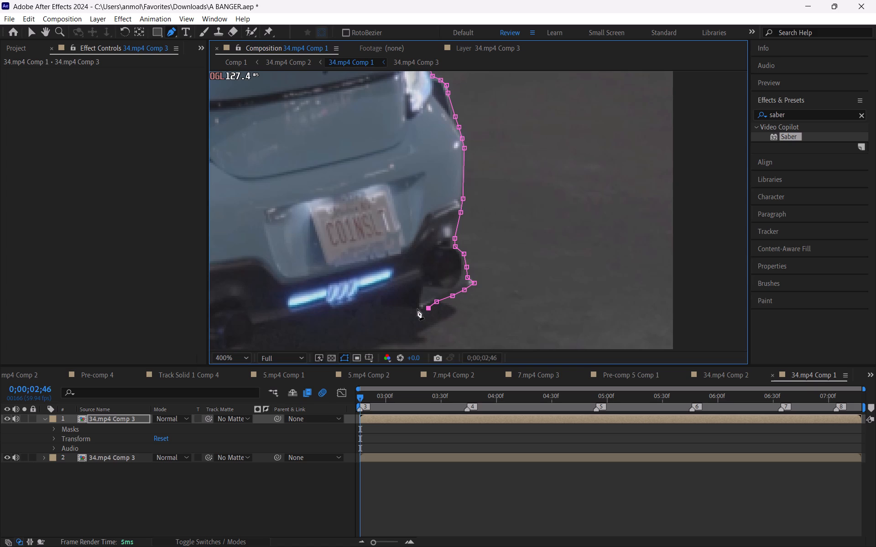
Continue the mask path along the bumper's underside, beneath the glowing blue light bar.
click(417, 309)
click(399, 310)
click(381, 307)
click(365, 309)
drag(350, 316, 343, 321)
click(321, 323)
click(298, 329)
Trace the mask path under the near exhaust and along the rear bumper's lower lip to the rear wheel.
key(space)
key(space)
key(space)
key(space)
key(space)
key(space)
key(space)
key(space)
key(space)
key(space)
key(space)
key(space)
key(space)
key(space)
key(space)
key(space)
key(space)
key(space)
key(space)
key(space)
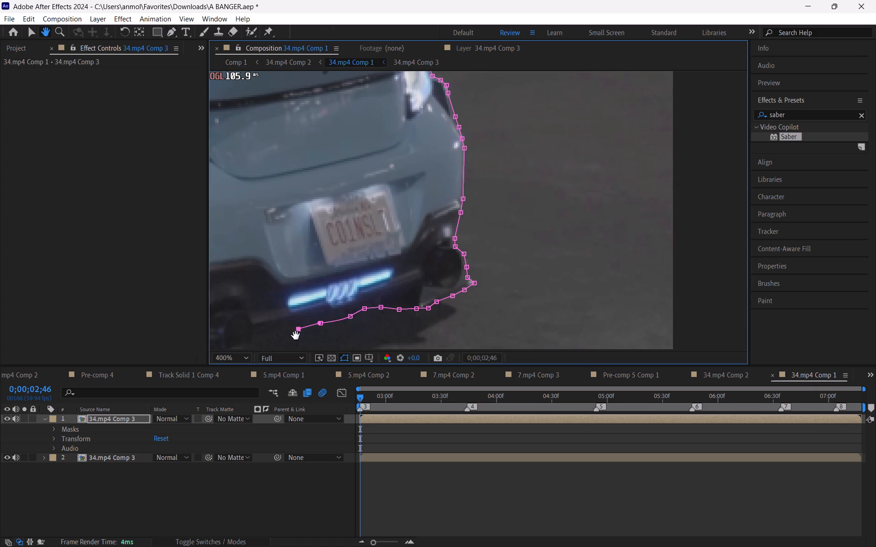
drag(301, 330, 610, 175)
click(594, 184)
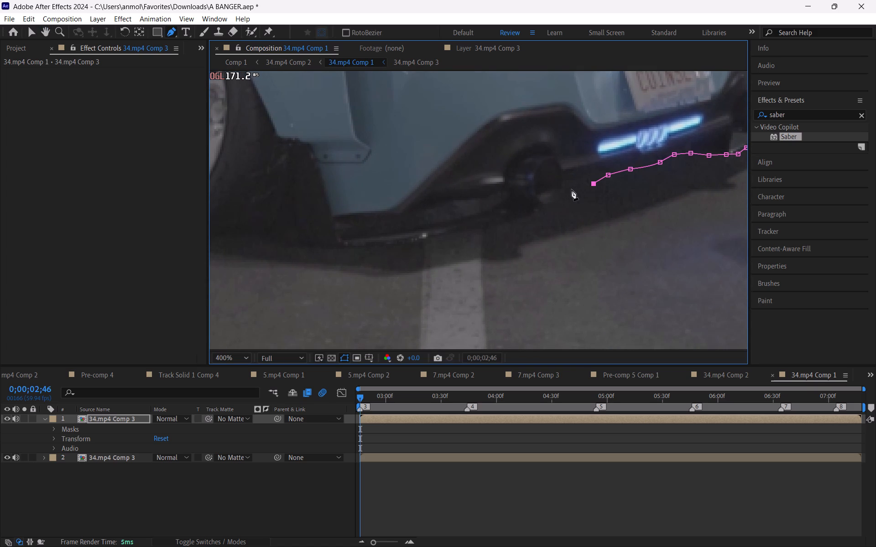
click(572, 190)
click(558, 198)
click(526, 209)
drag(517, 221, 512, 221)
click(456, 229)
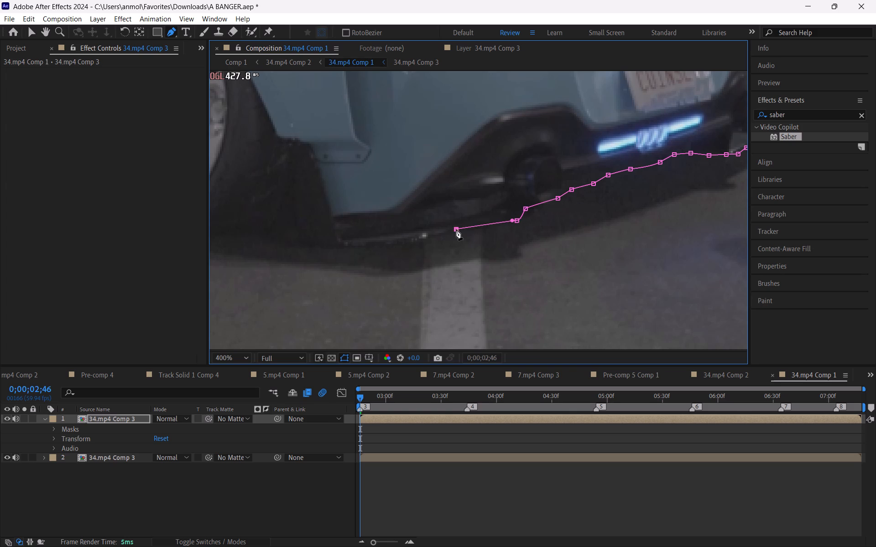
drag(435, 240, 430, 241)
click(389, 245)
click(354, 249)
drag(320, 249, 315, 249)
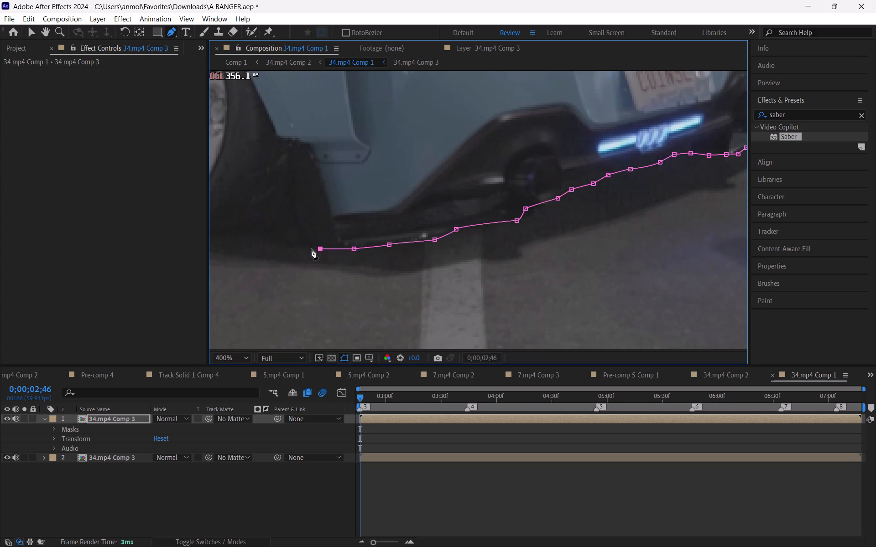
click(282, 248)
Trace the mask path along the bottom of the rear tire and up to its front edge.
key(space)
key(space)
key(space)
key(space)
key(space)
key(space)
key(space)
key(space)
key(space)
key(space)
key(space)
drag(266, 244, 625, 245)
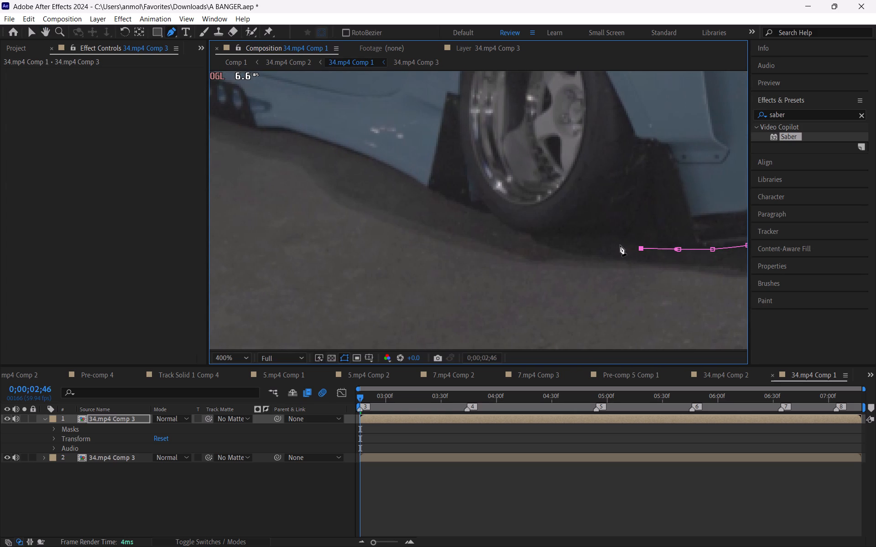
click(631, 232)
click(611, 235)
drag(588, 236, 582, 238)
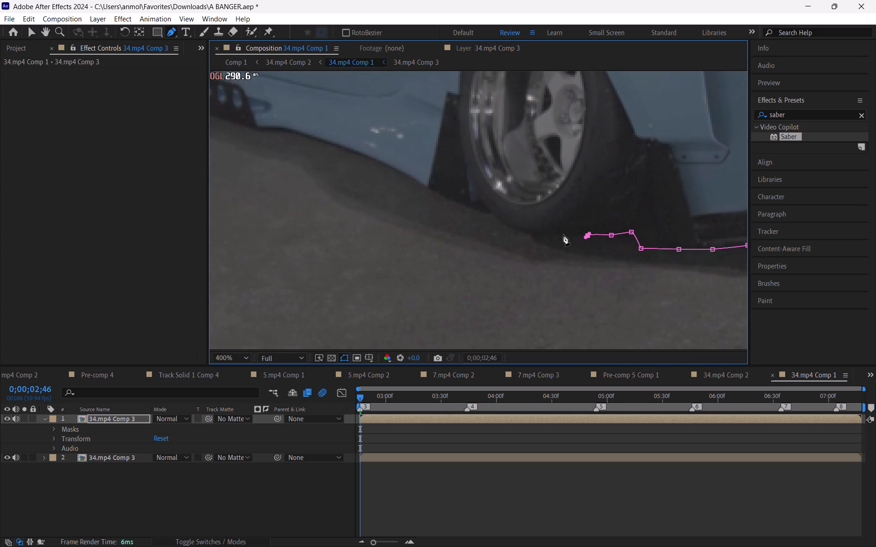
click(563, 234)
click(529, 236)
drag(501, 216, 497, 212)
click(480, 198)
drag(472, 204, 468, 201)
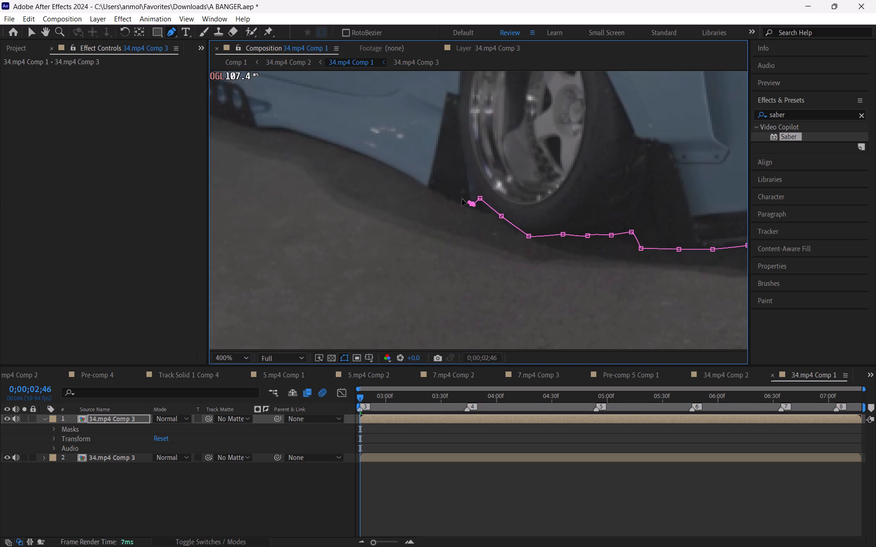
Trace the mask path along the side skirt from the rear wheel to the slotted trim behind the front wheel.
drag(449, 195, 441, 191)
drag(426, 185, 419, 181)
click(405, 173)
drag(384, 167, 379, 163)
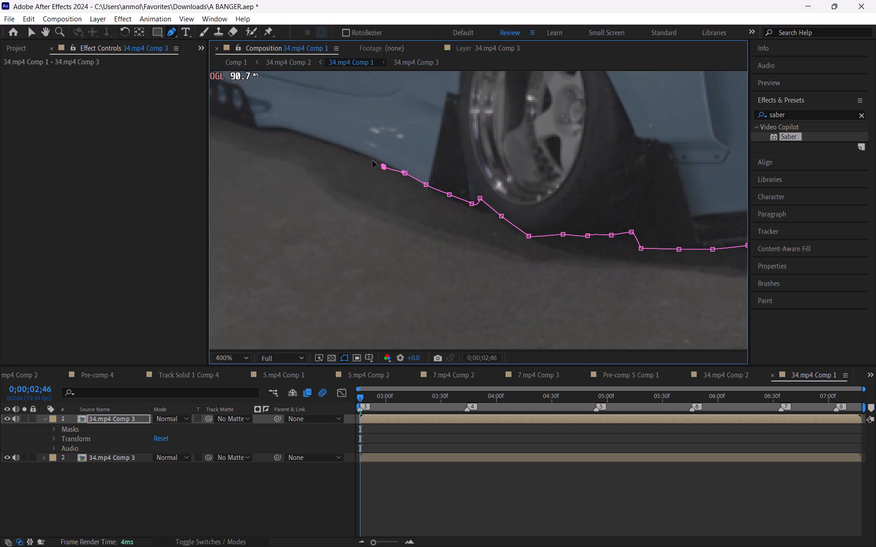
click(291, 132)
key(space)
key(space)
key(space)
key(space)
key(space)
key(space)
key(space)
key(space)
key(space)
key(space)
key(space)
key(space)
key(space)
key(space)
key(space)
key(space)
key(space)
key(space)
key(space)
key(space)
drag(294, 134, 817, 275)
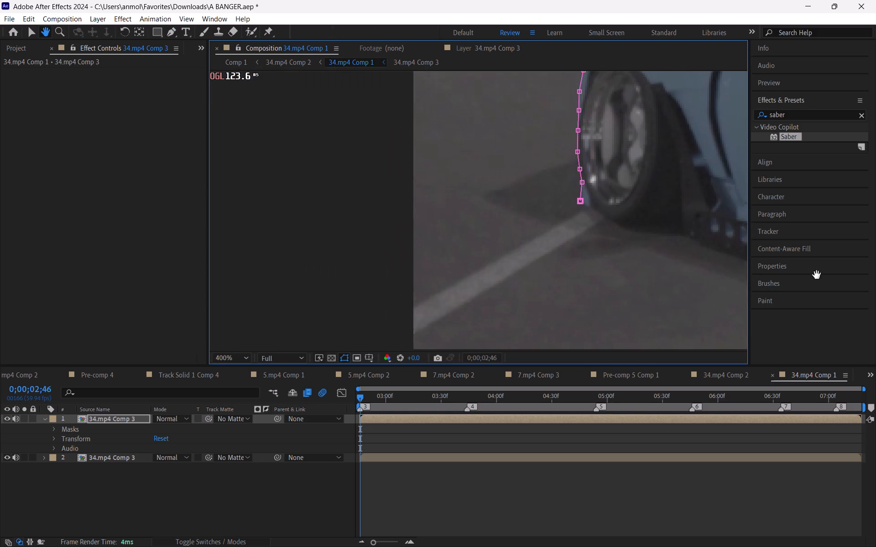
drag(817, 275, 589, 283)
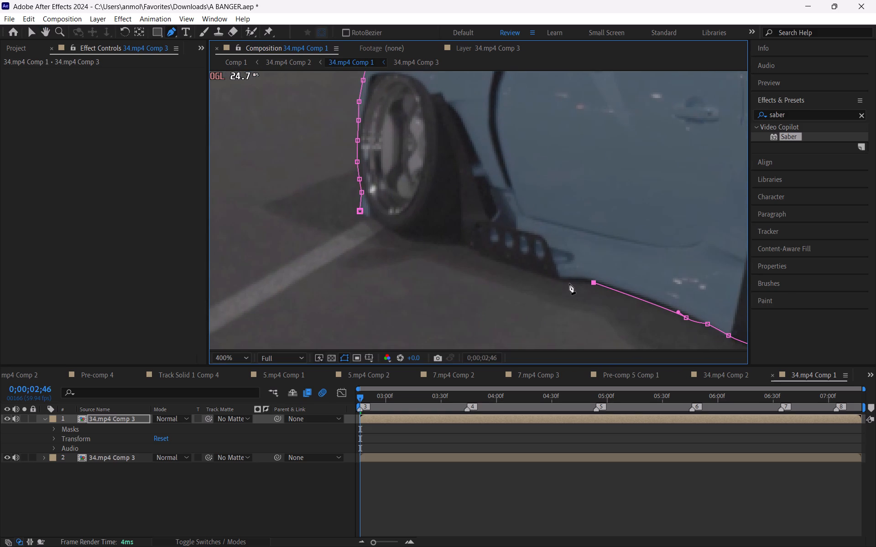
click(563, 282)
click(519, 266)
click(489, 256)
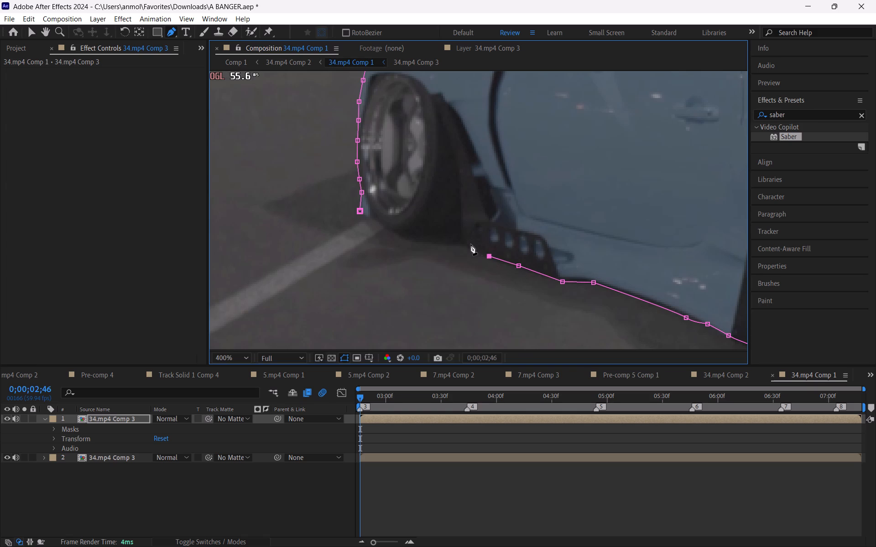
Trace the bottom of the front wheel, close the mask on its starting point and nudge that vertex slightly outward.
click(463, 240)
click(442, 240)
click(426, 238)
click(406, 239)
click(359, 212)
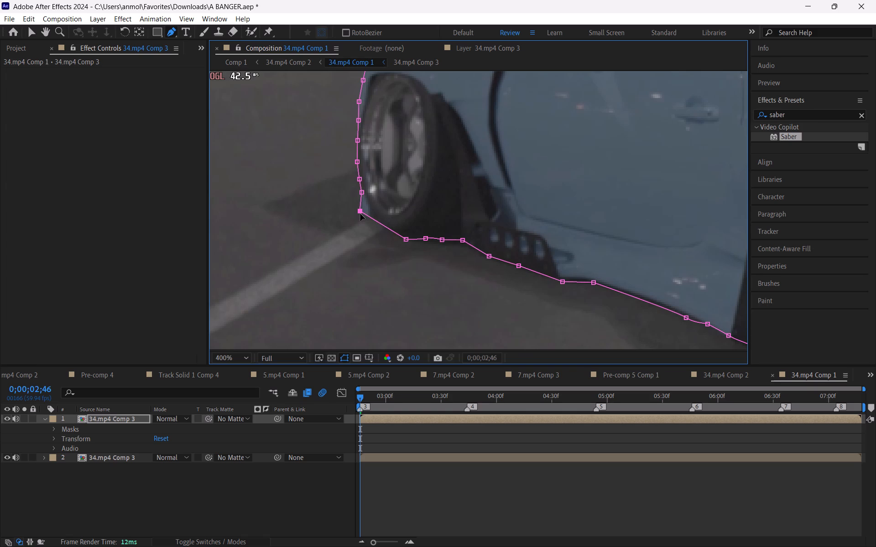
click(360, 212)
click(360, 211)
Examine the closed mask outline around the whole car at 100% zoom.
scroll(398, 170, down, 2)
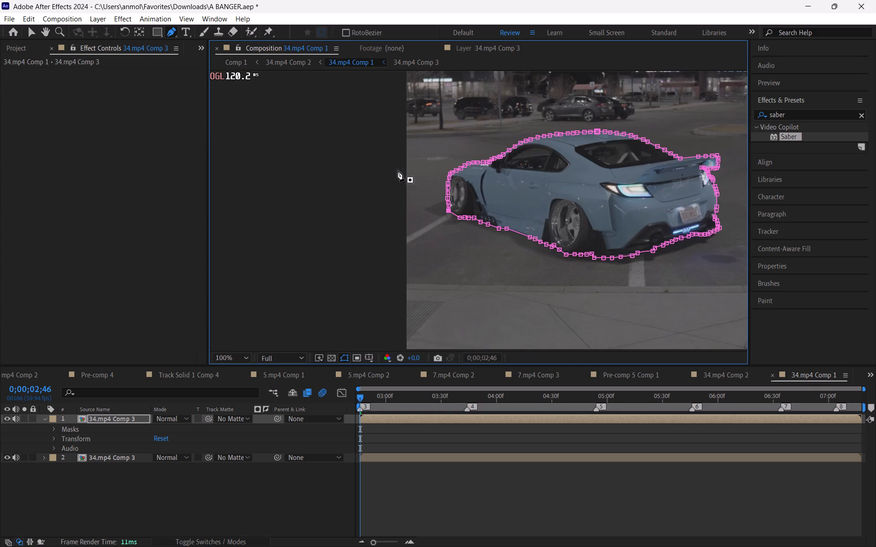
key(space)
key(space)
key(space)
key(space)
key(space)
key(space)
key(space)
key(space)
key(space)
key(space)
key(space)
key(space)
key(space)
drag(551, 177, 420, 200)
click(503, 447)
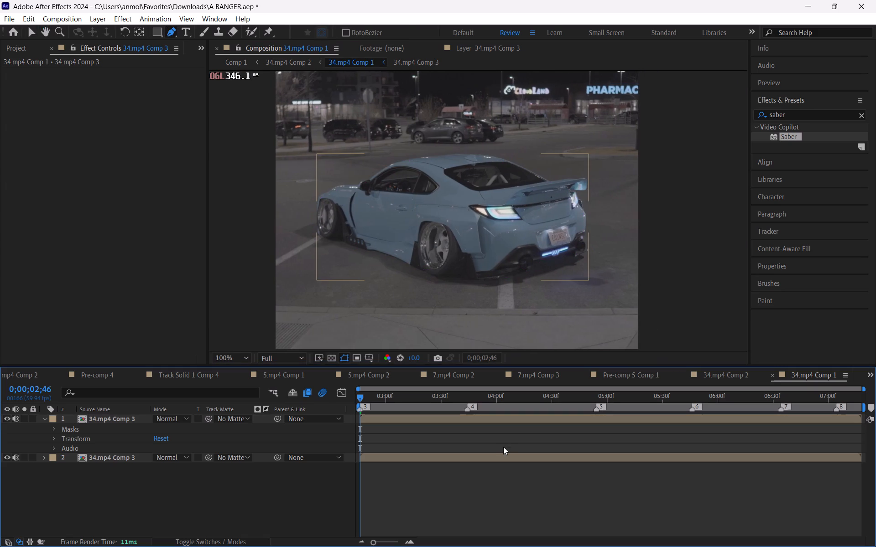
Open the Tracker and select Mask 1 on the upper 34.mp4 Comp 3 layer.
click(397, 416)
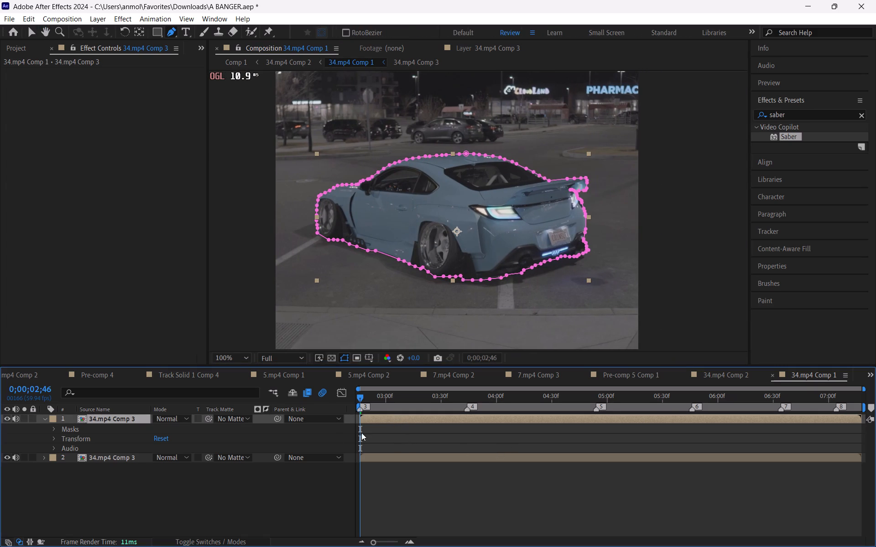
click(786, 235)
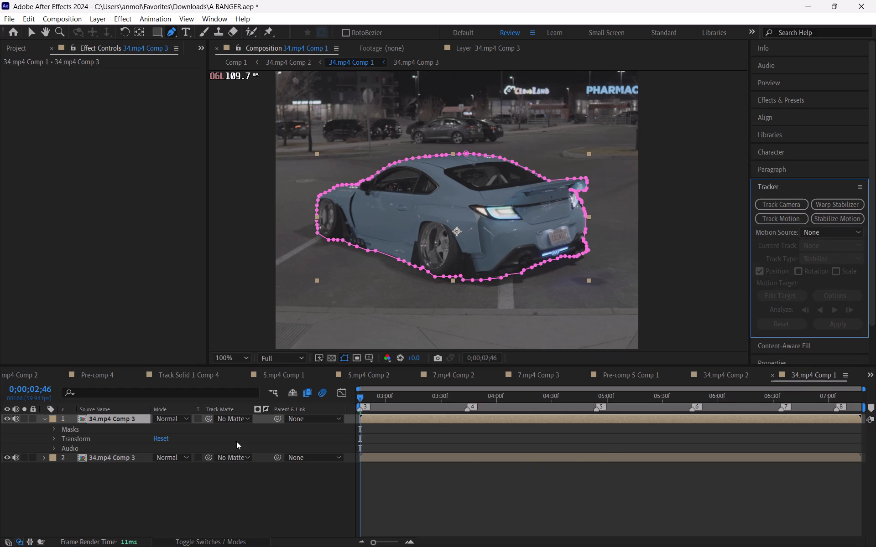
click(80, 435)
click(75, 429)
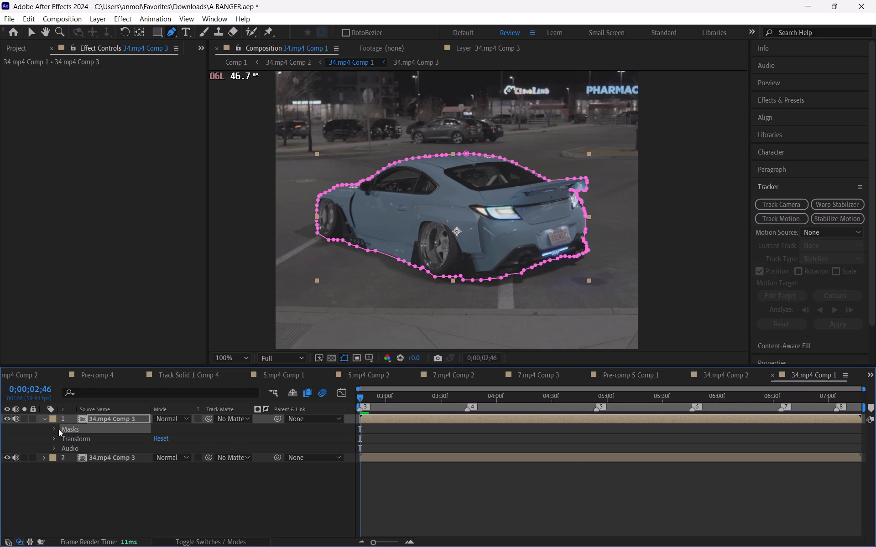
click(52, 427)
click(113, 439)
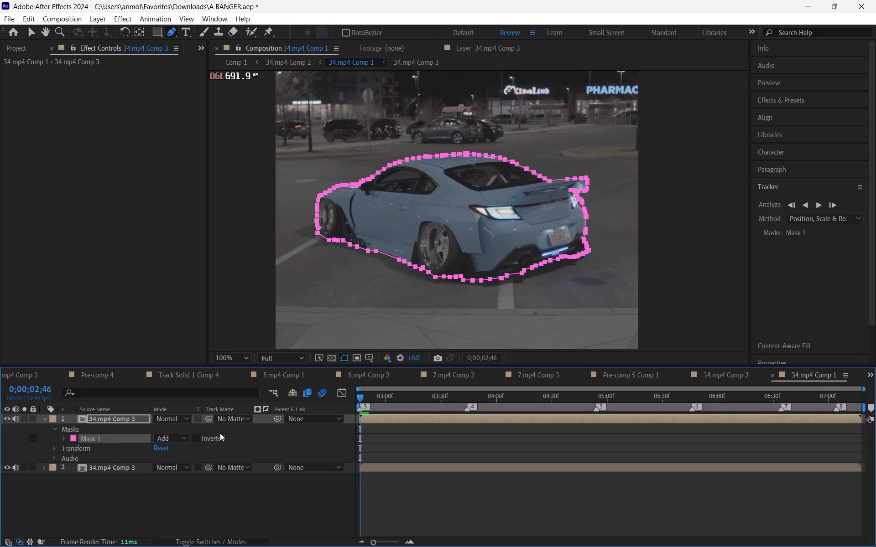
Deselect the mask and toggle the upper 34.mp4 Comp 3 layer's visibility off and back on to check it.
click(463, 440)
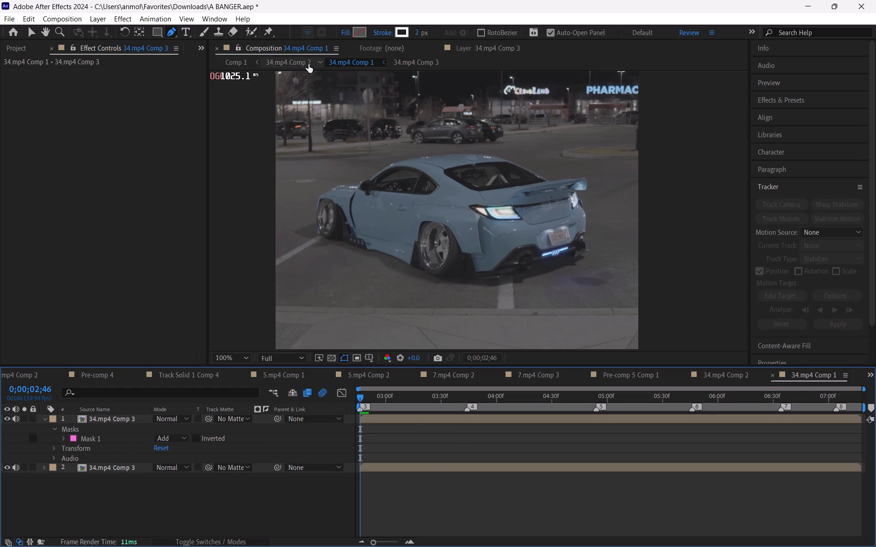
click(4, 417)
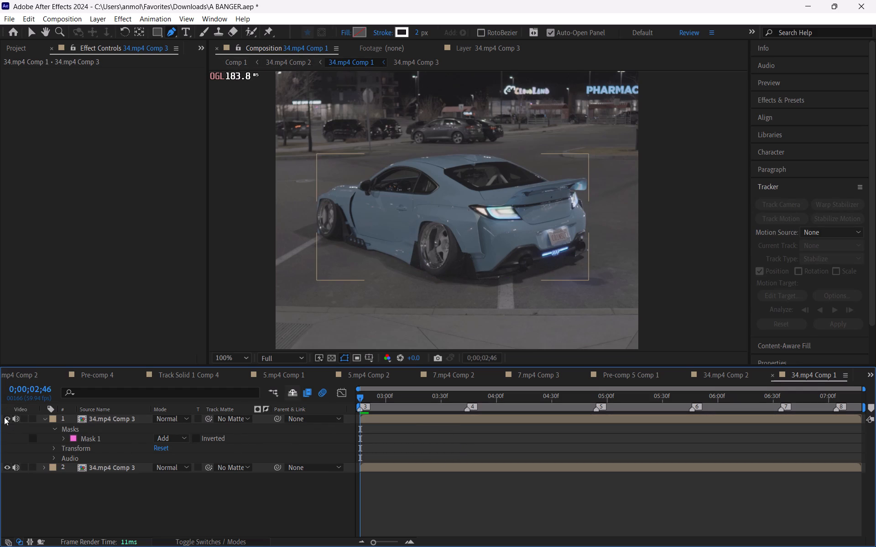
click(5, 418)
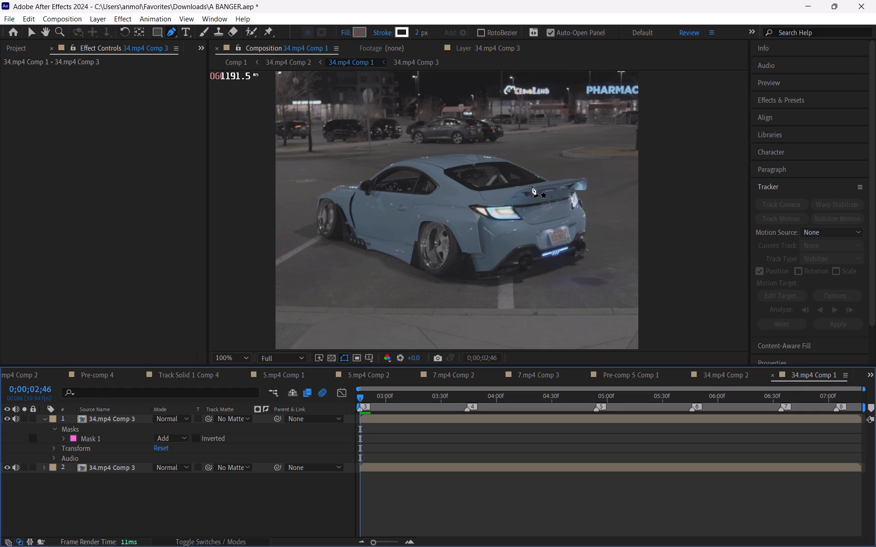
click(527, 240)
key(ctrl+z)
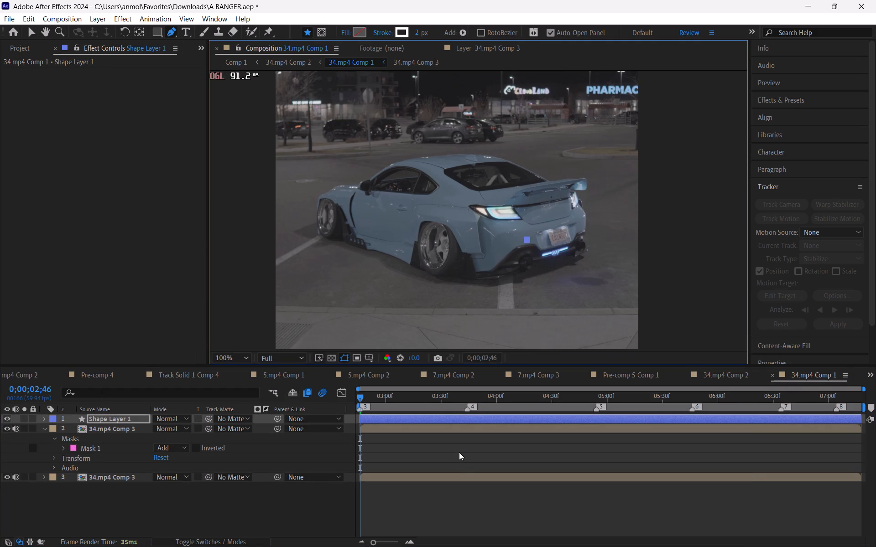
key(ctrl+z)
Undo the last Mask 1 edits until the path is open again at the bottom of the front wheel.
click(413, 420)
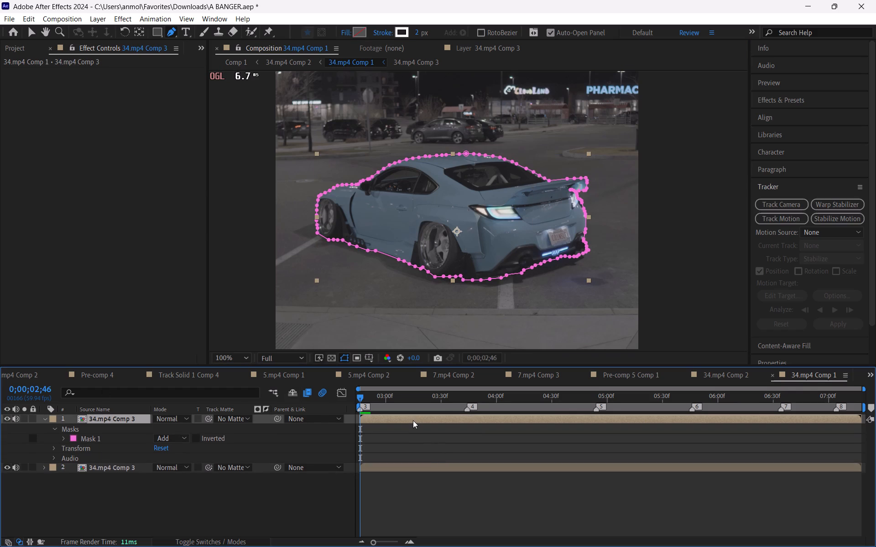
key(ctrl+z)
key(ctrl+z)
click(404, 418)
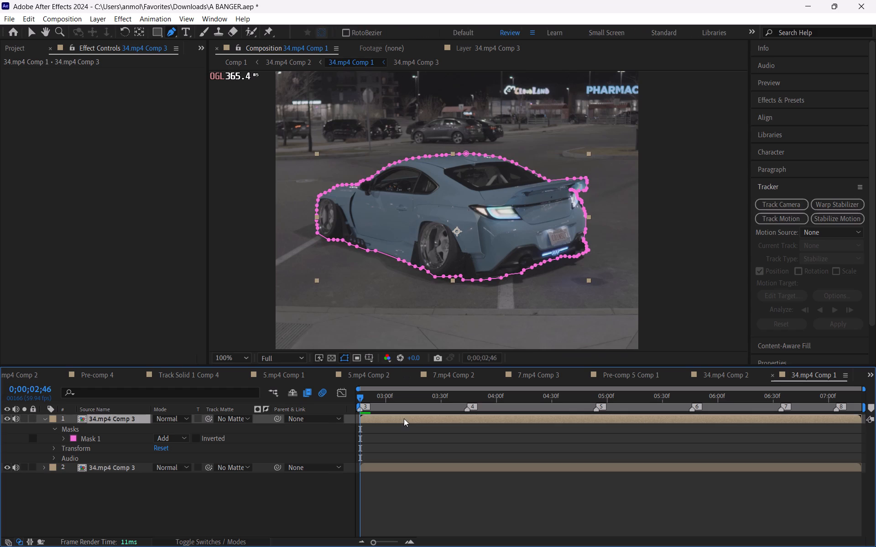
key(ctrl+z)
key(ctrl+z)
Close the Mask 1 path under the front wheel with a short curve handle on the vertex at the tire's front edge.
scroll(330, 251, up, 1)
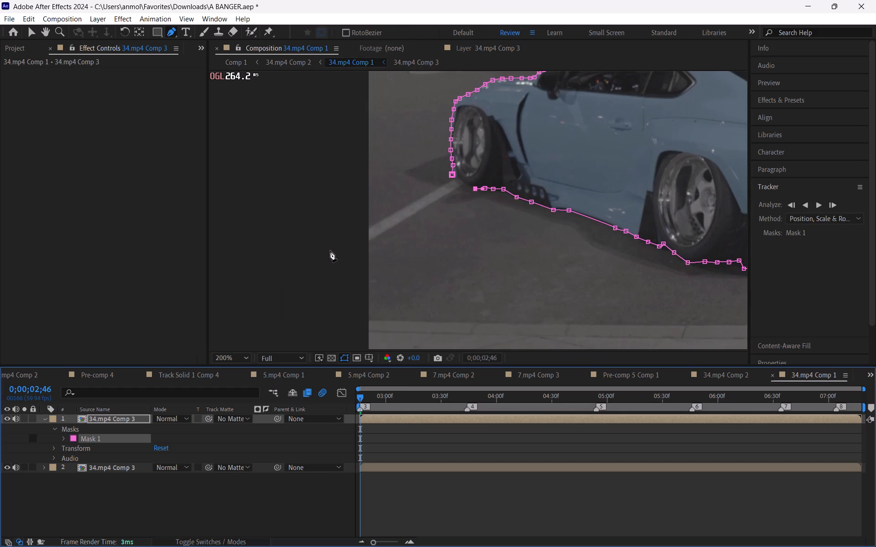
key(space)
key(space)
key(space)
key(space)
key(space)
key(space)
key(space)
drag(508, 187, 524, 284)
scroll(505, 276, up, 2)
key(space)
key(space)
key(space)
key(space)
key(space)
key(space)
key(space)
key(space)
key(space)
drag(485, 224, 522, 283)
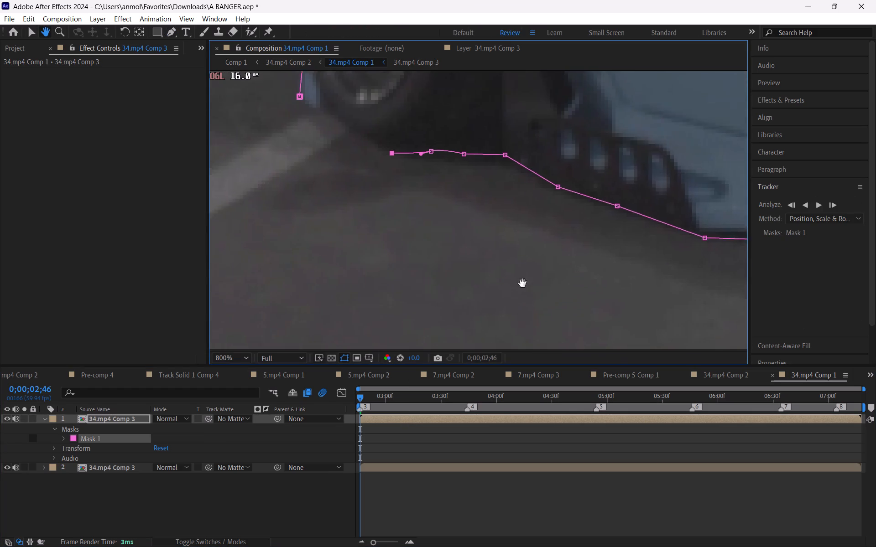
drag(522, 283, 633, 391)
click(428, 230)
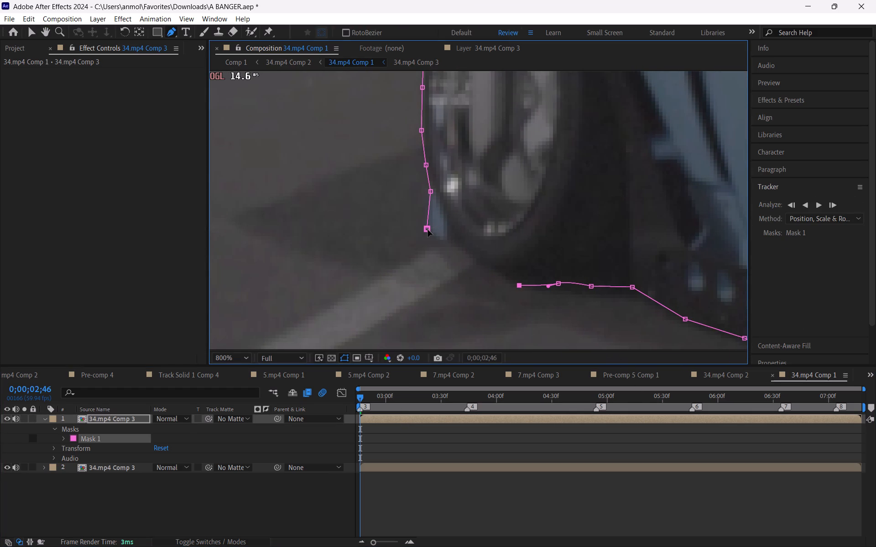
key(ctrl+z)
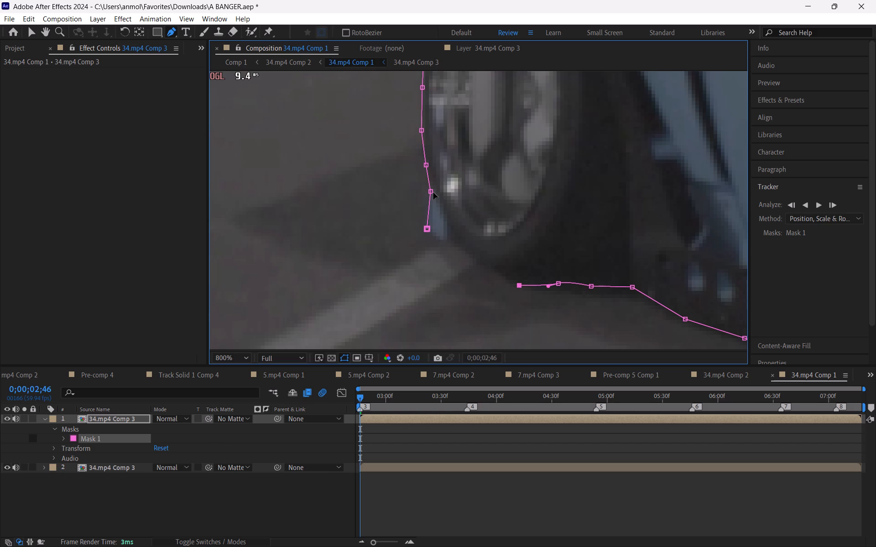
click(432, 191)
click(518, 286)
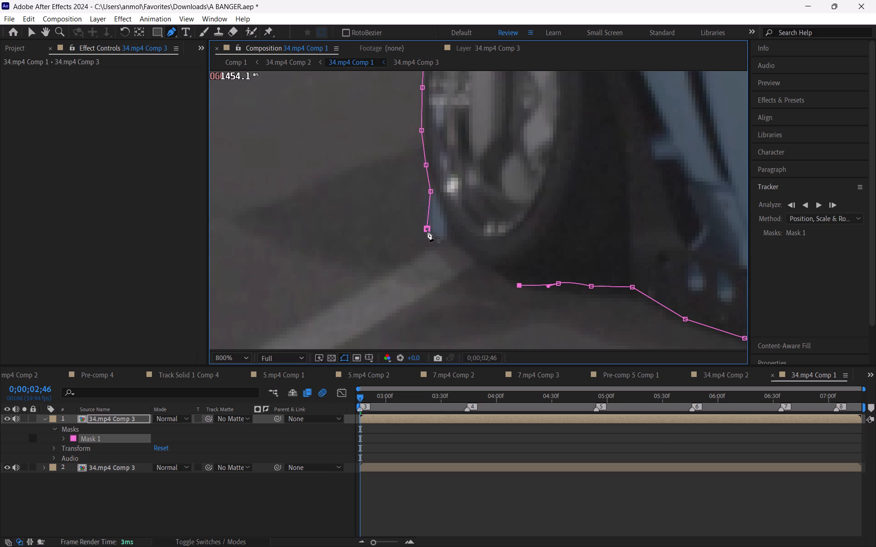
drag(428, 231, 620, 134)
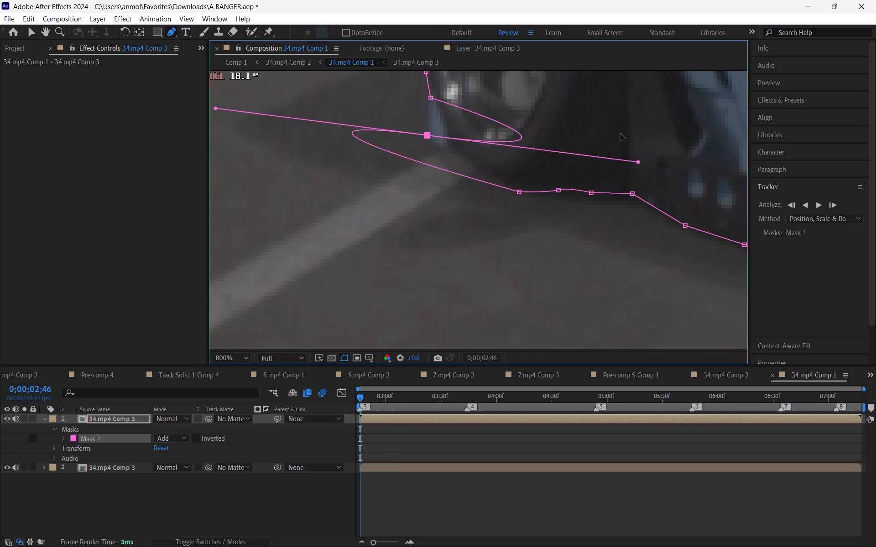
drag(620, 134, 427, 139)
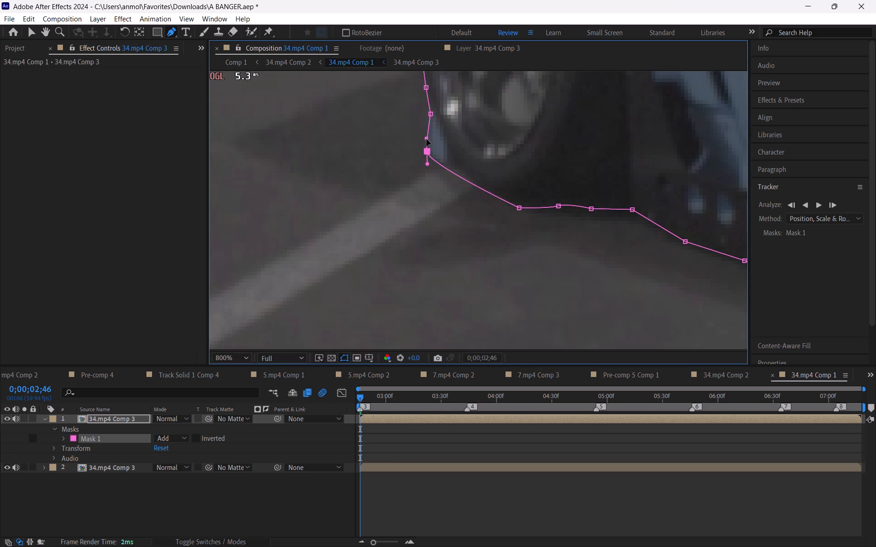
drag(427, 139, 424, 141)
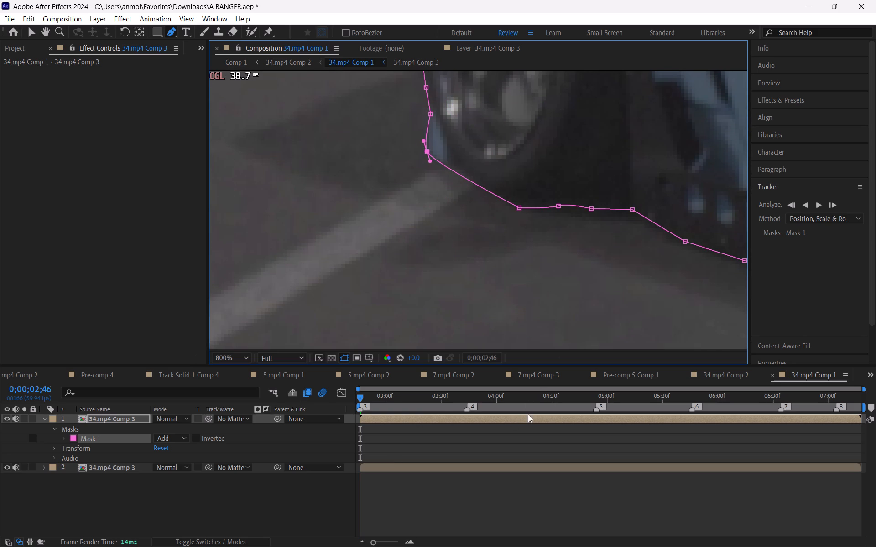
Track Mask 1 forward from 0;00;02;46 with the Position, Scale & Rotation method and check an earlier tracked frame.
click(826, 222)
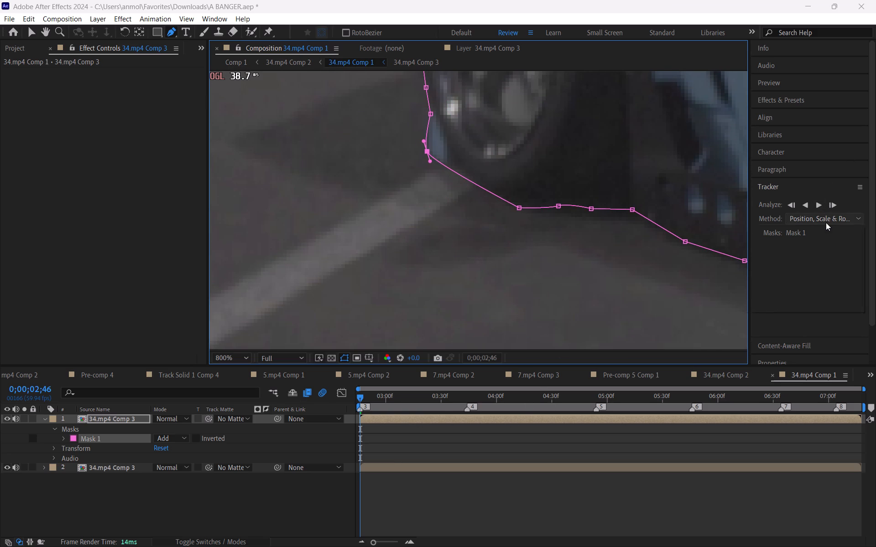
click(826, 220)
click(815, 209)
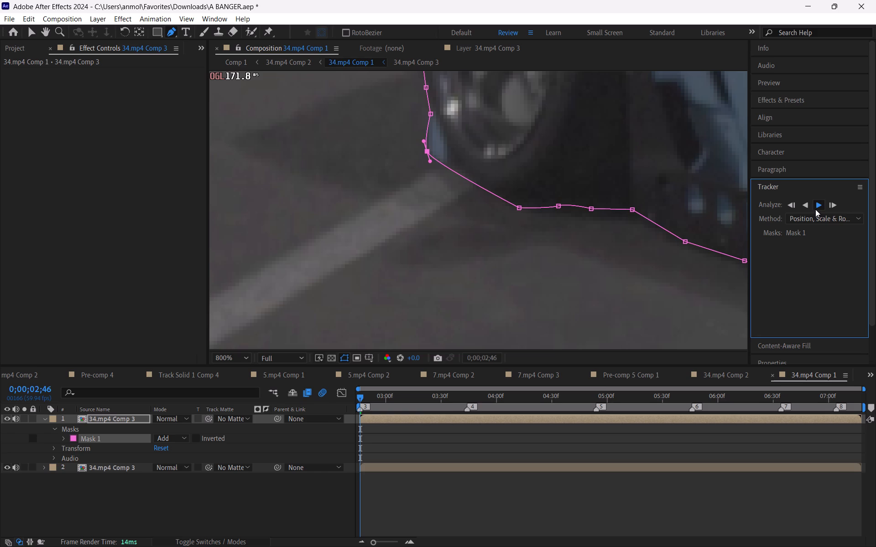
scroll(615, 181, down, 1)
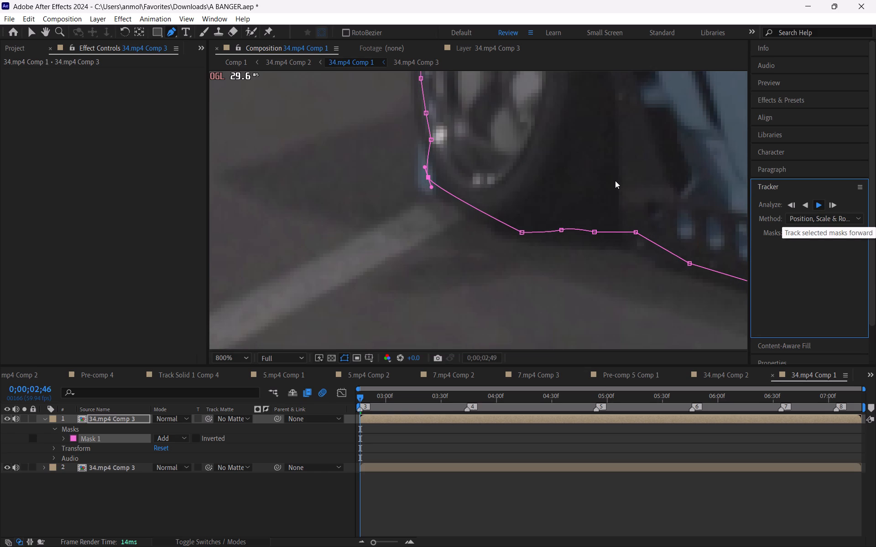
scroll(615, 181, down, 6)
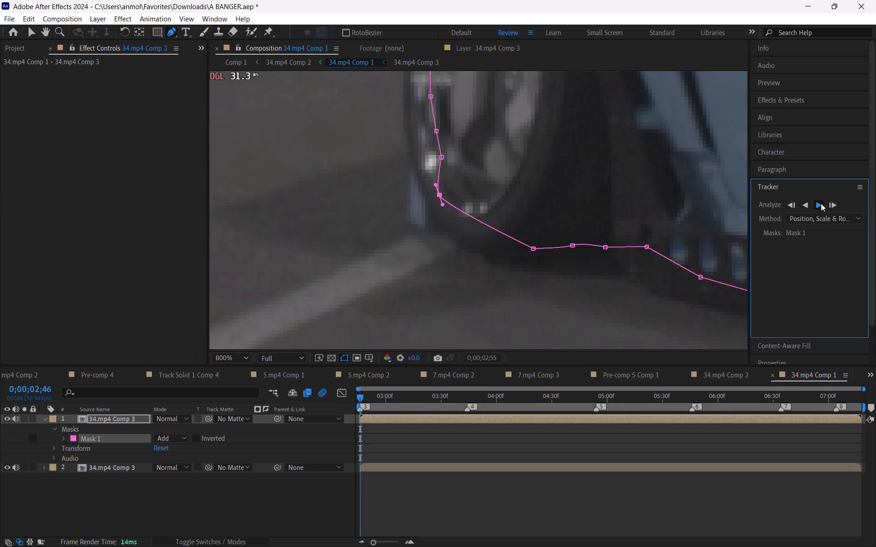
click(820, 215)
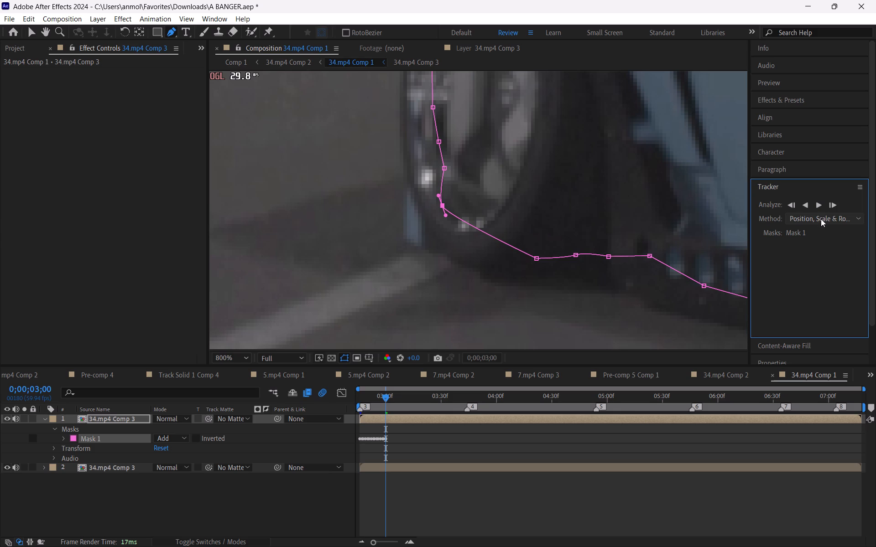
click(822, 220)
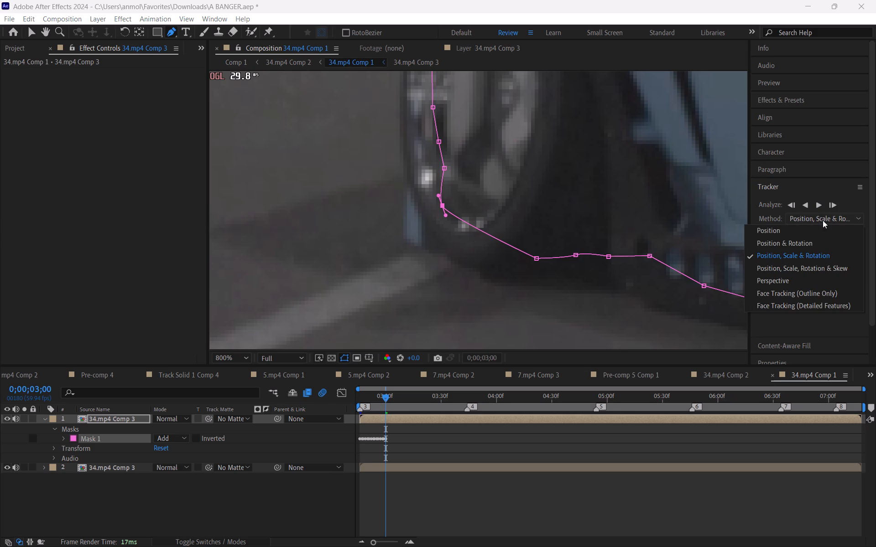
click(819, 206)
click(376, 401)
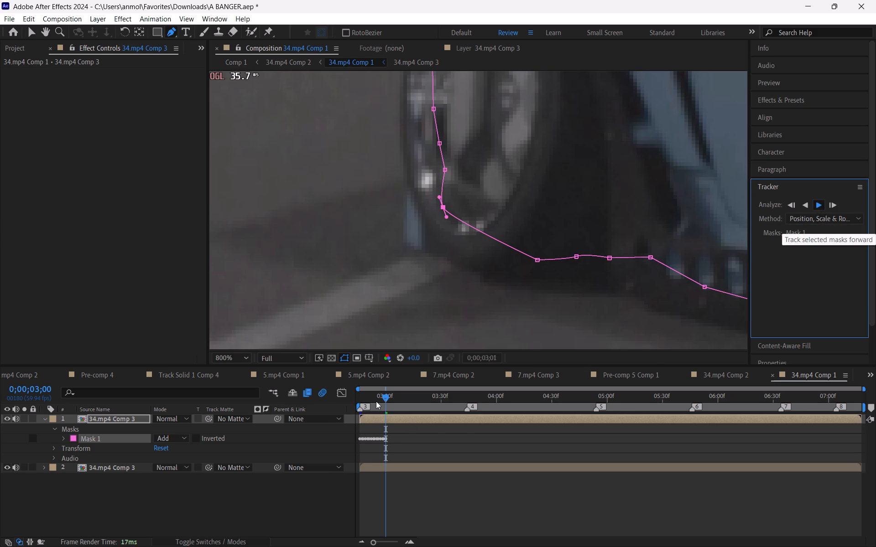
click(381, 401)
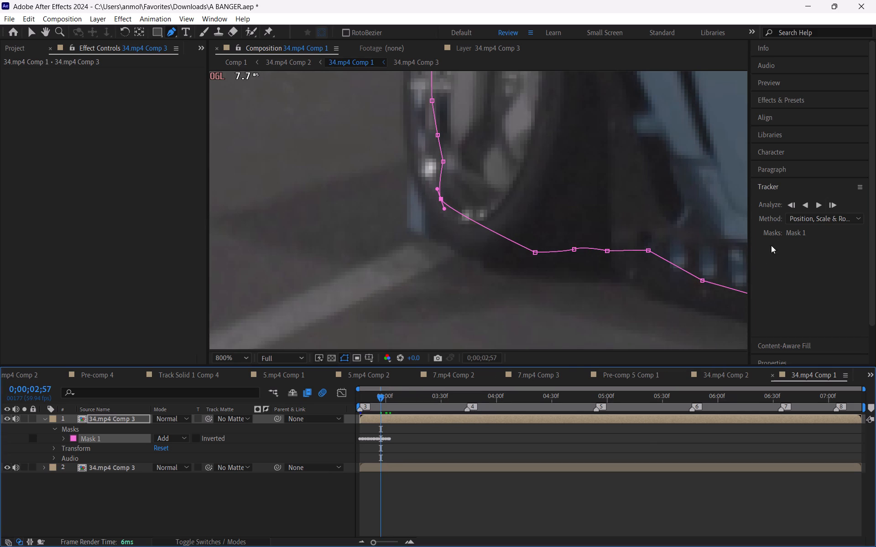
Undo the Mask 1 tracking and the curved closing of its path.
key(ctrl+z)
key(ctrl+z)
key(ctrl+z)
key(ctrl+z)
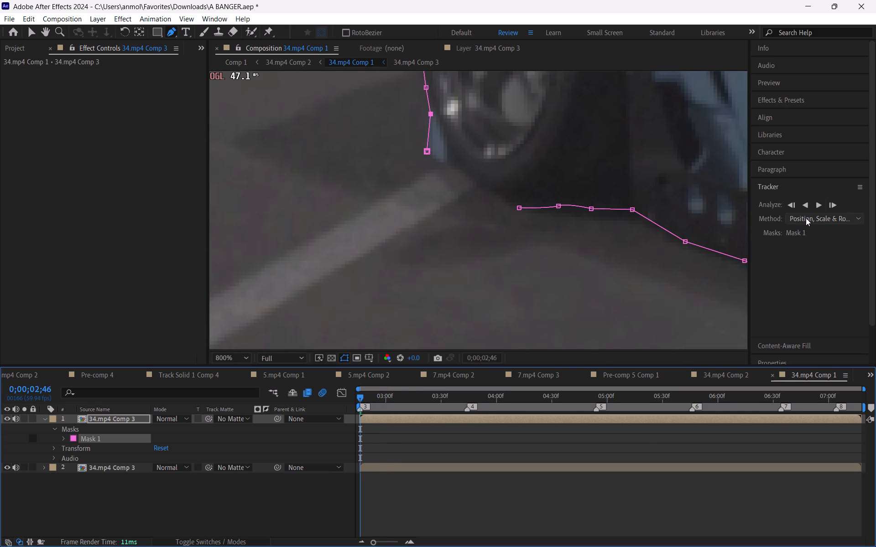
Close the Mask 1 path under the front wheel with a straight segment between its two open end vertices.
click(427, 154)
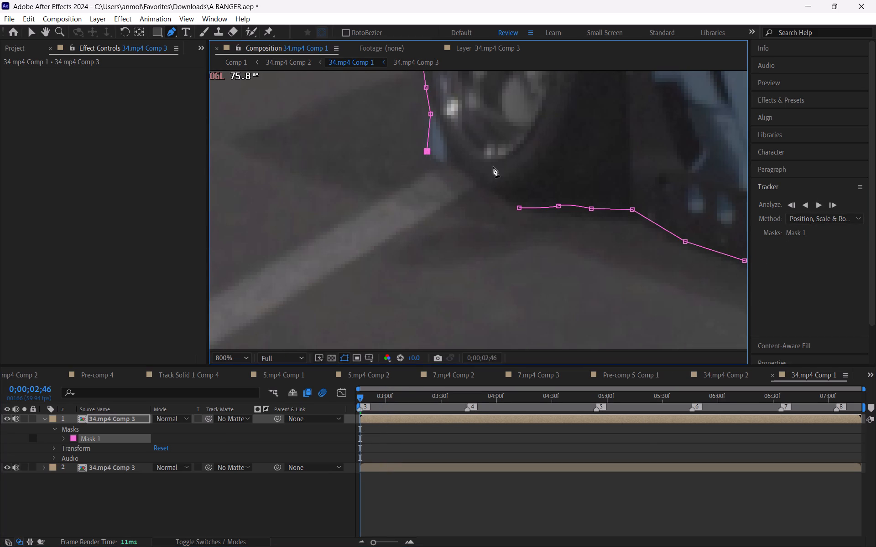
click(520, 211)
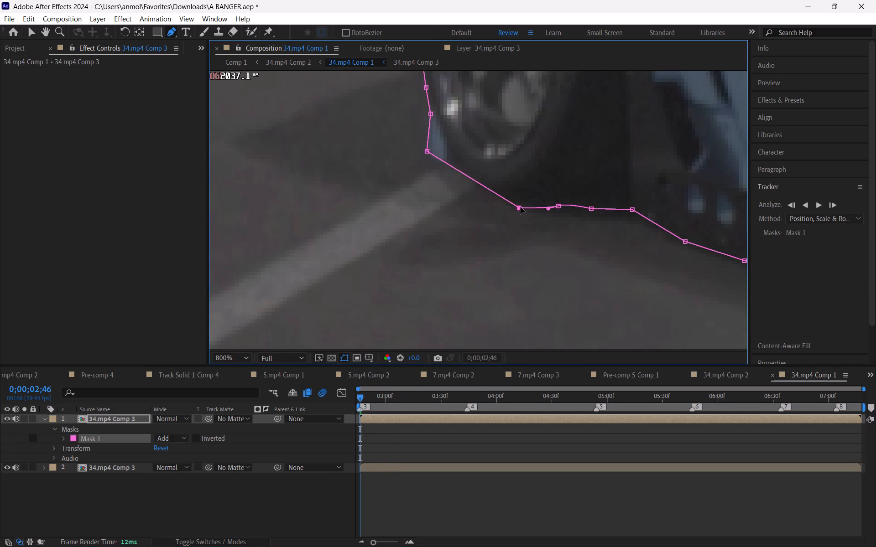
Track Mask 1 forward from 0;00;02;46 using the Position, Scale, Rotation & Skew method, with the whole car in view.
scroll(632, 151, down, 2)
key(space)
key(space)
key(space)
key(space)
key(space)
key(space)
key(space)
key(space)
key(space)
key(space)
key(space)
key(space)
key(space)
key(space)
key(space)
key(space)
key(space)
key(space)
drag(626, 151, 402, 196)
scroll(545, 179, down, 2)
key(space)
key(space)
key(space)
key(space)
key(space)
key(space)
key(space)
key(space)
key(space)
key(space)
key(space)
key(space)
key(space)
key(space)
key(space)
key(space)
key(space)
key(space)
key(space)
key(space)
click(510, 210)
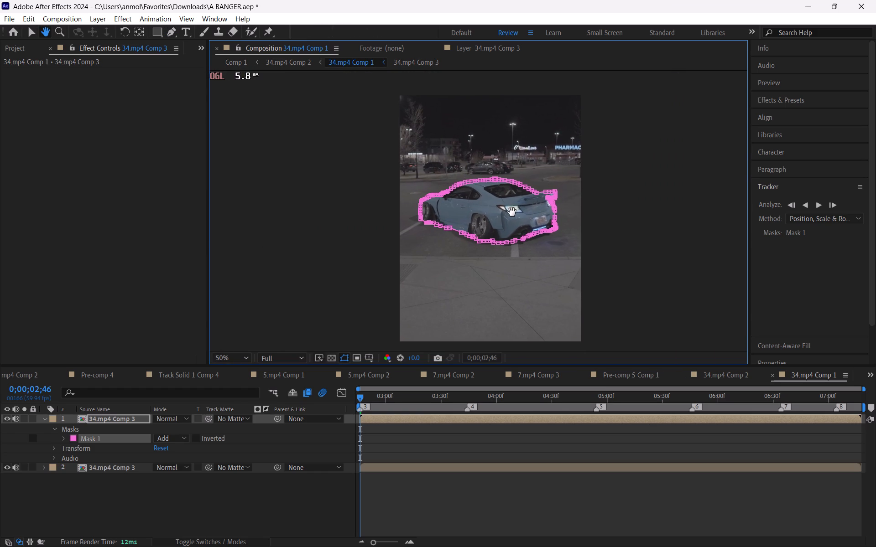
click(823, 221)
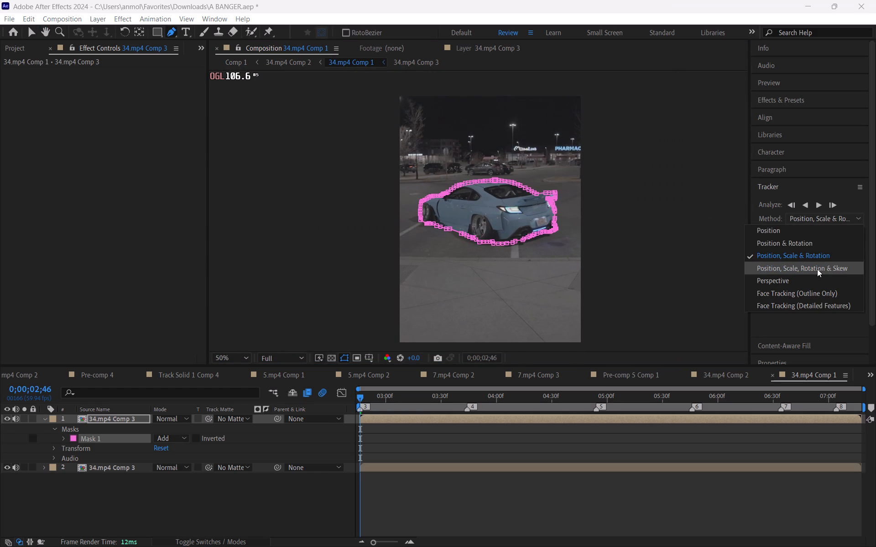
click(817, 269)
scroll(493, 221, up, 1)
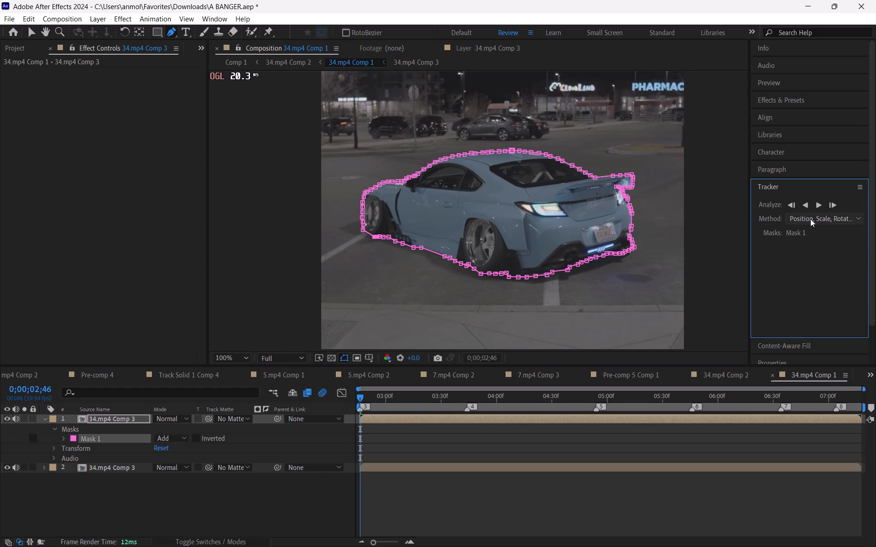
click(821, 204)
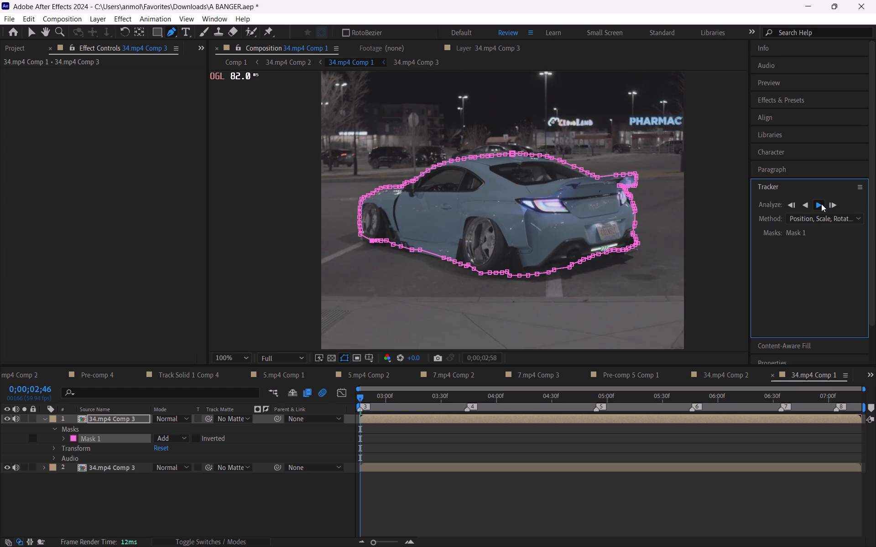
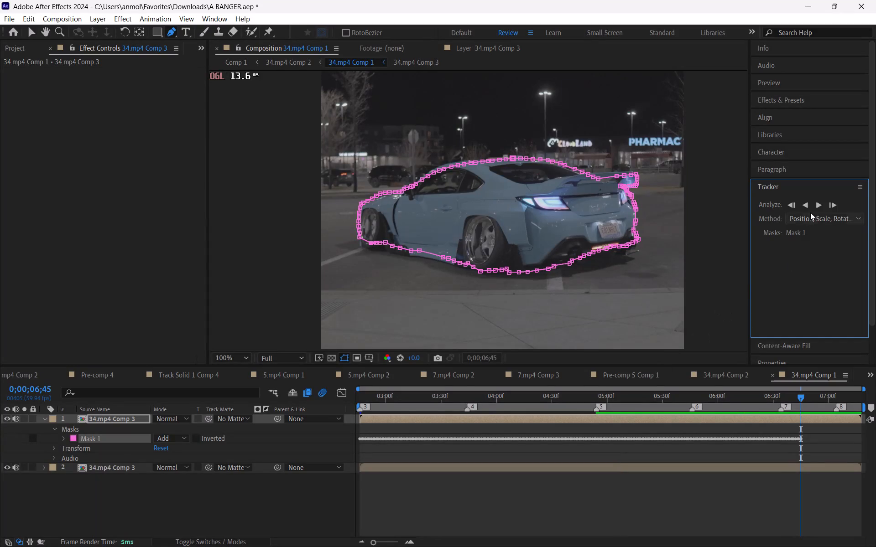
Continue tracking Mask 1 forward to the end of the composition, and return to 0;00;02;46.
click(817, 203)
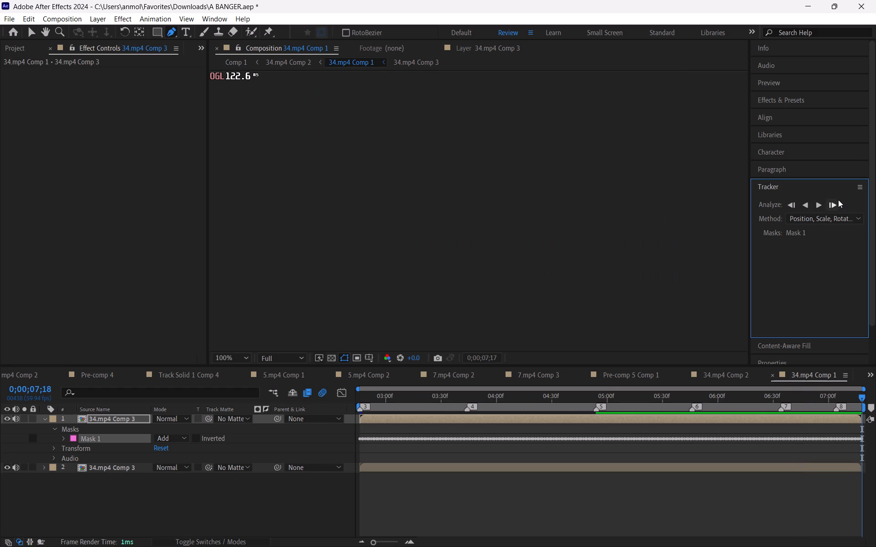
click(447, 457)
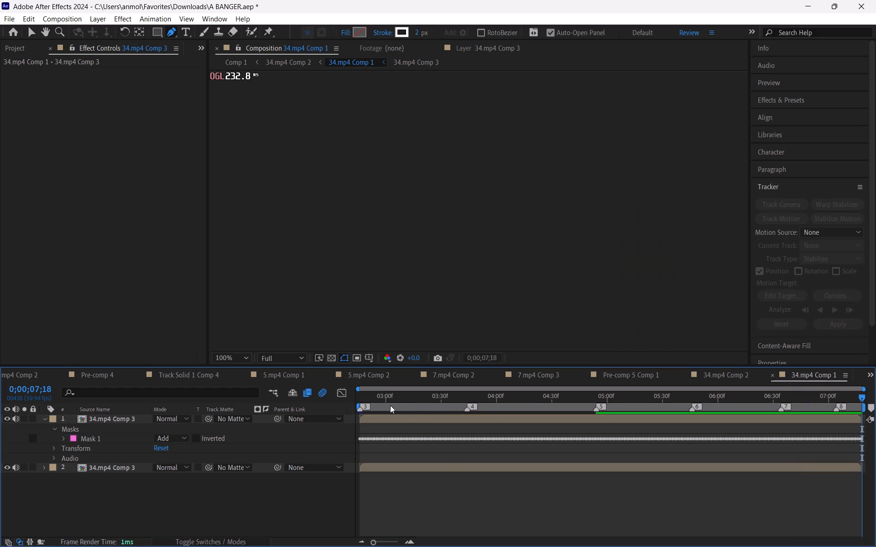
drag(389, 401, 360, 408)
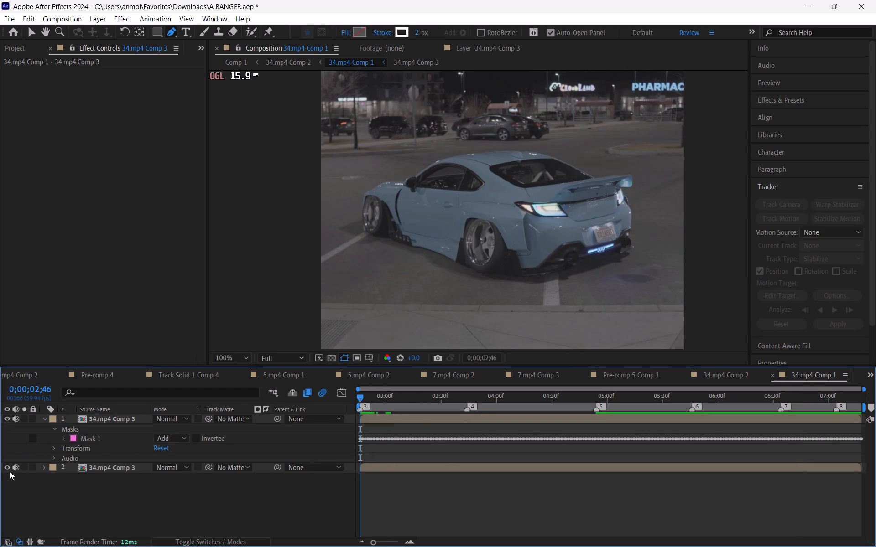
click(5, 470)
click(5, 470)
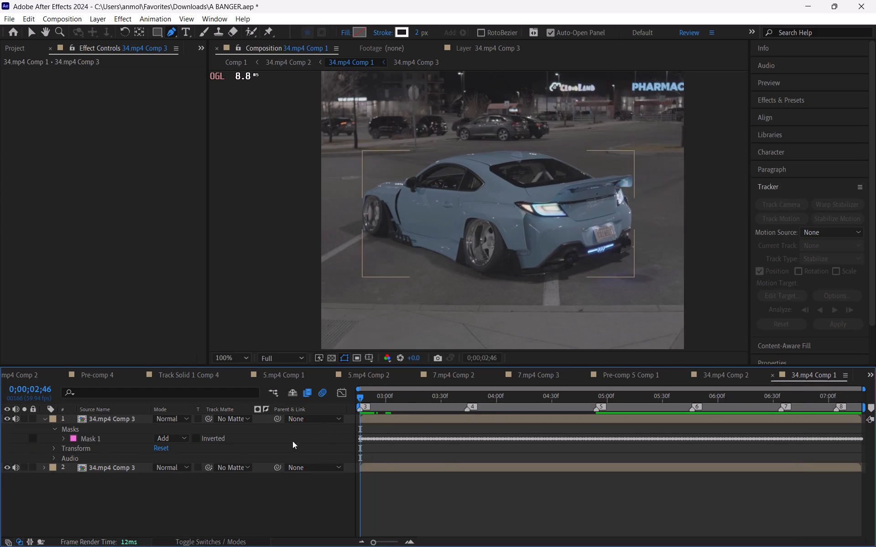
Apply the Saber effect to the masked 34.mp4 Comp 3 layer and set its Core Type to Layer Masks.
click(794, 100)
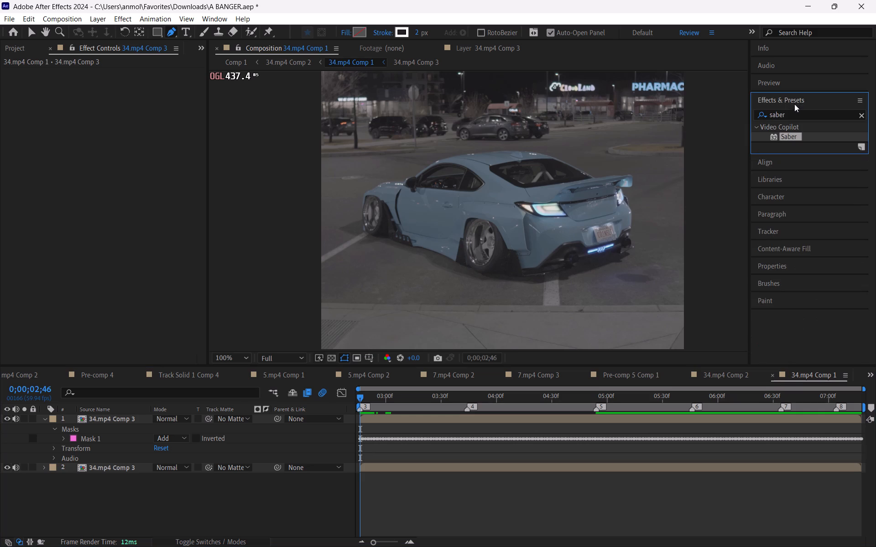
drag(794, 134, 569, 418)
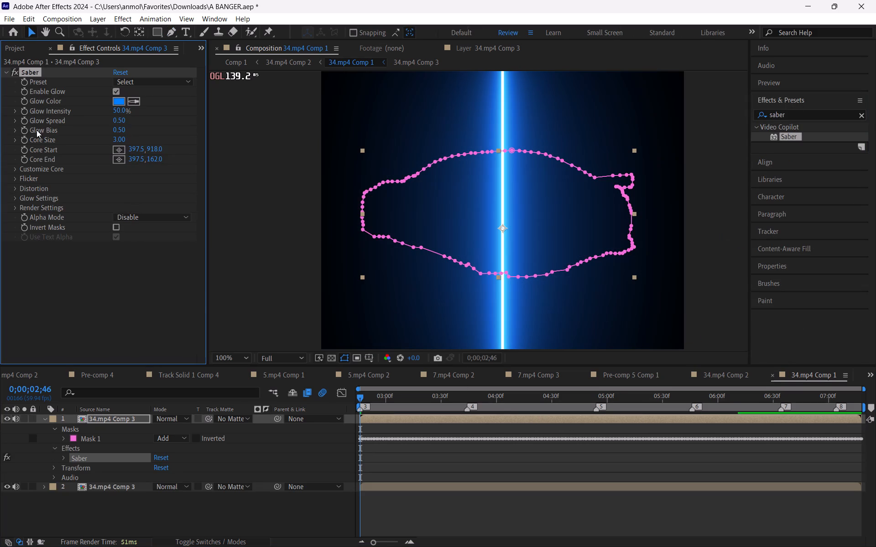
click(12, 171)
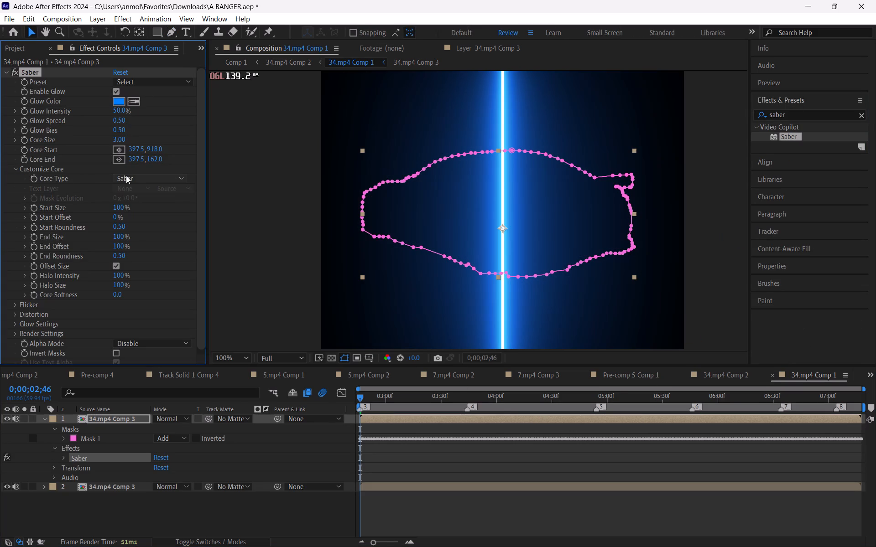
click(132, 178)
click(148, 198)
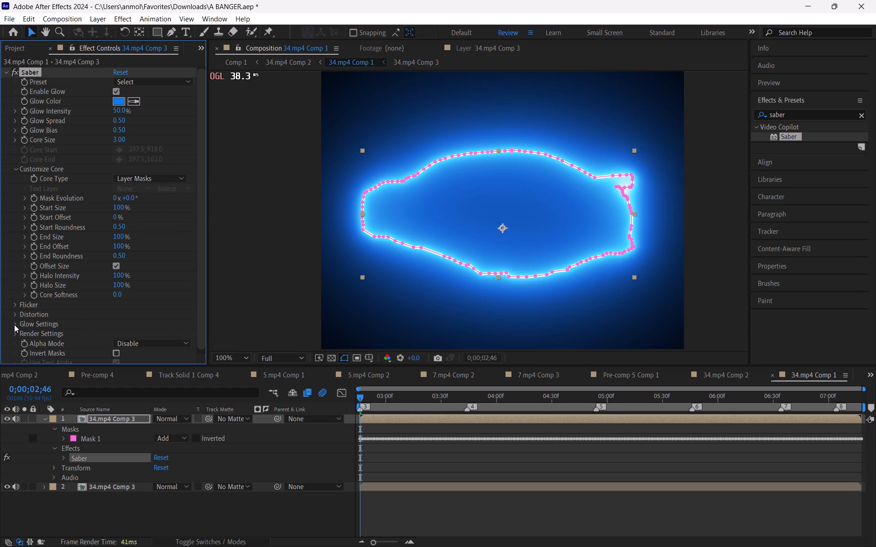
Set Saber's Composite Settings to Transparent in the render settings.
click(14, 325)
click(13, 251)
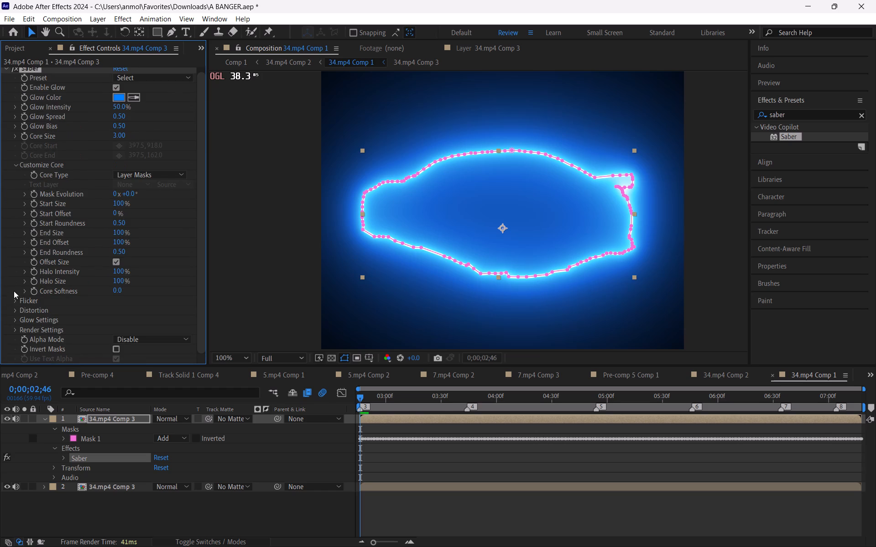
click(11, 332)
click(141, 278)
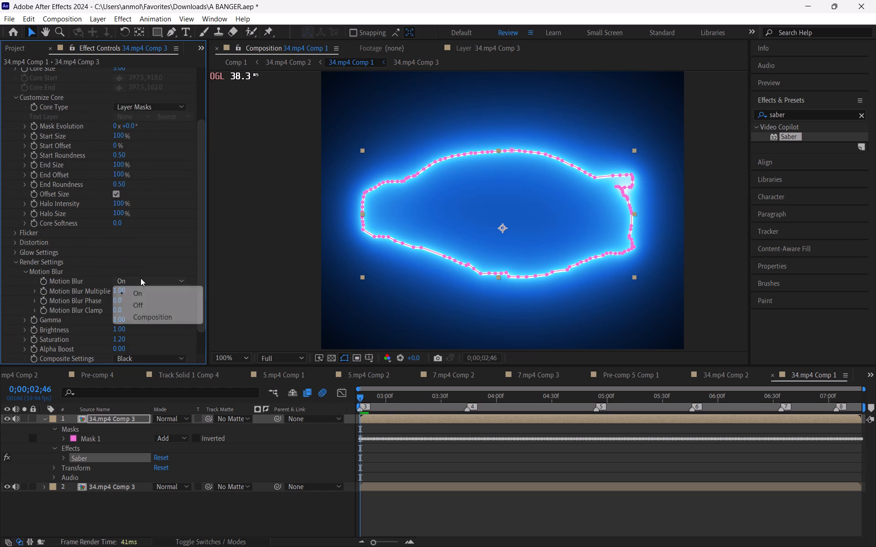
click(147, 353)
click(149, 359)
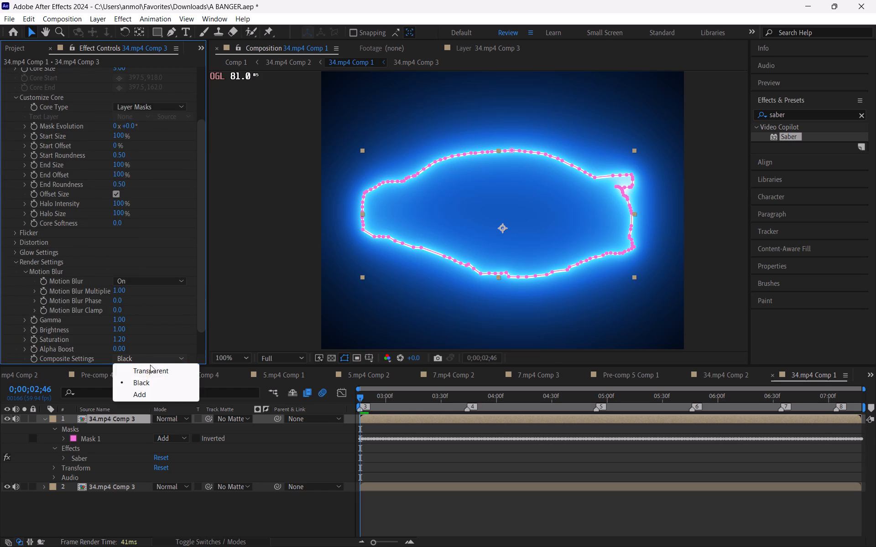
click(151, 367)
click(147, 357)
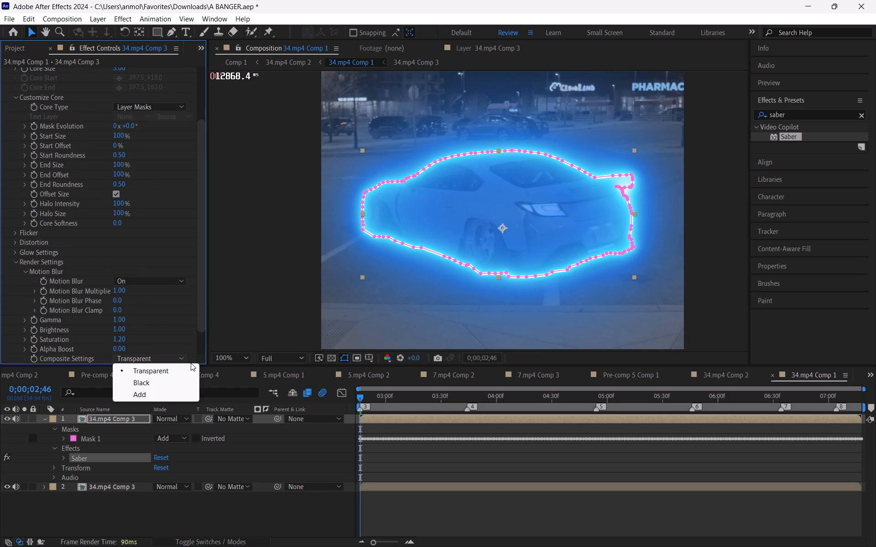
click(163, 317)
Give Saber the Core preset and change its glow color to yellow.
scroll(144, 175, up, 3)
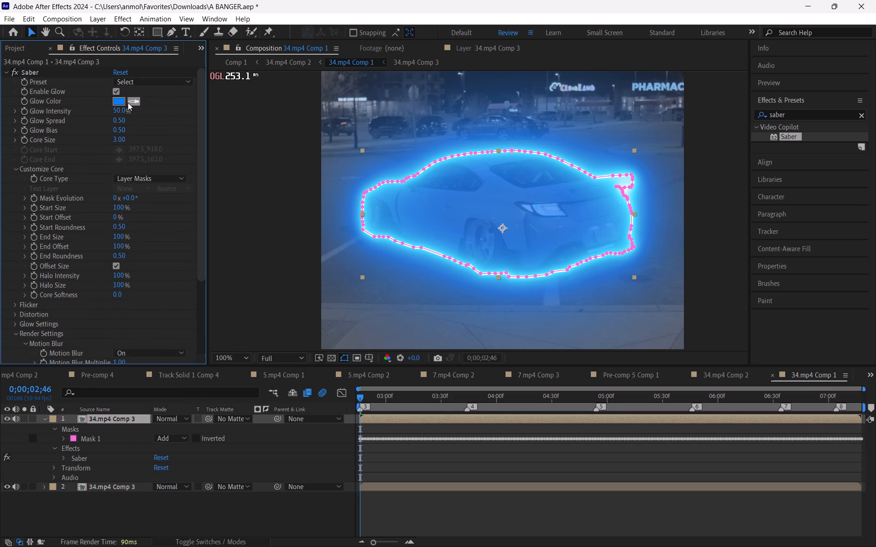
click(133, 81)
click(167, 81)
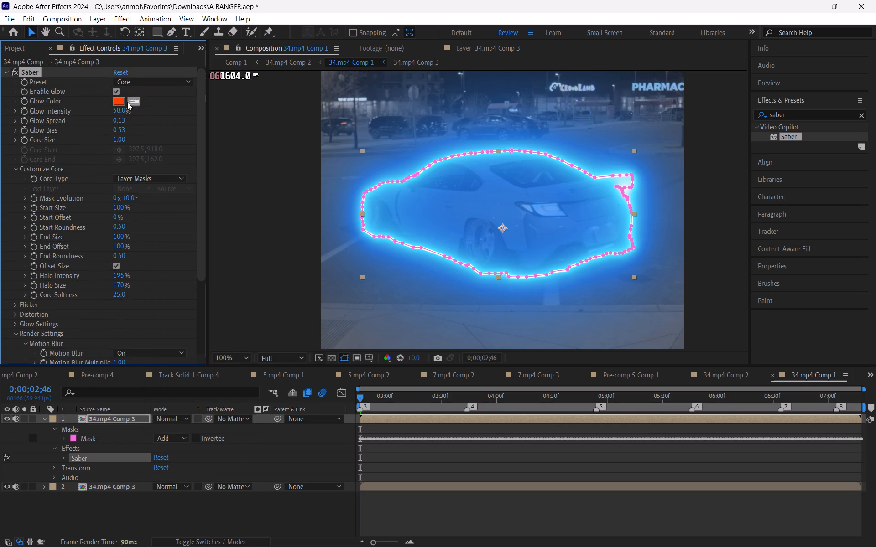
click(124, 100)
drag(177, 427, 179, 446)
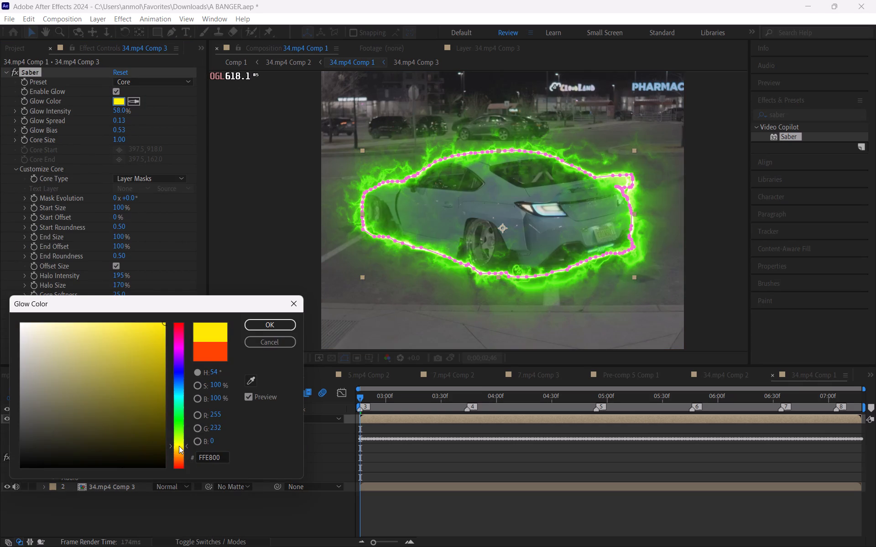
drag(179, 446, 179, 446)
click(254, 325)
click(491, 510)
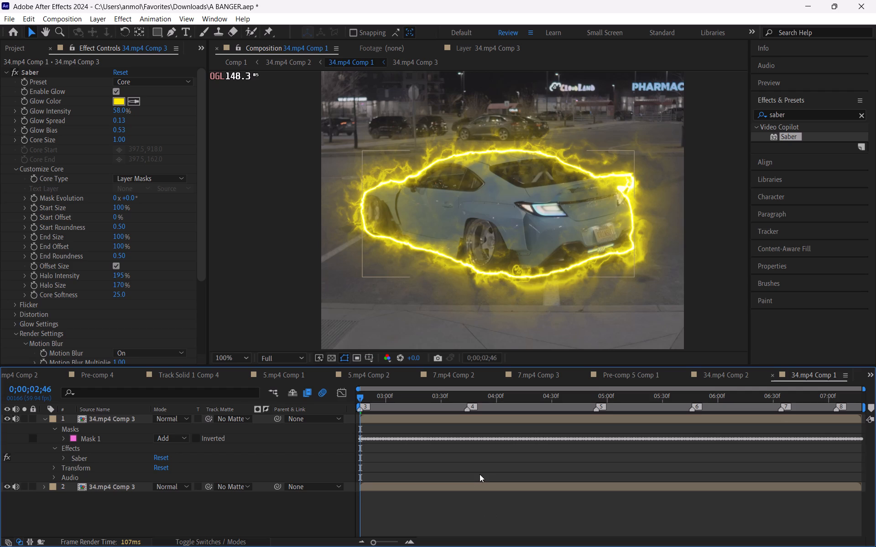
Scrub and play back the yellow glow from 0;00;02;46 to check how it follows the car.
drag(439, 398, 358, 423)
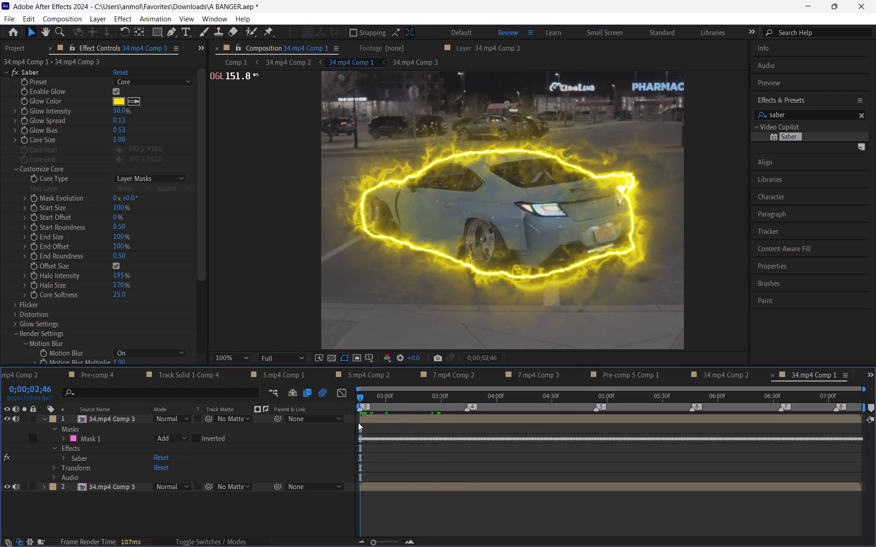
drag(358, 423, 357, 423)
click(366, 477)
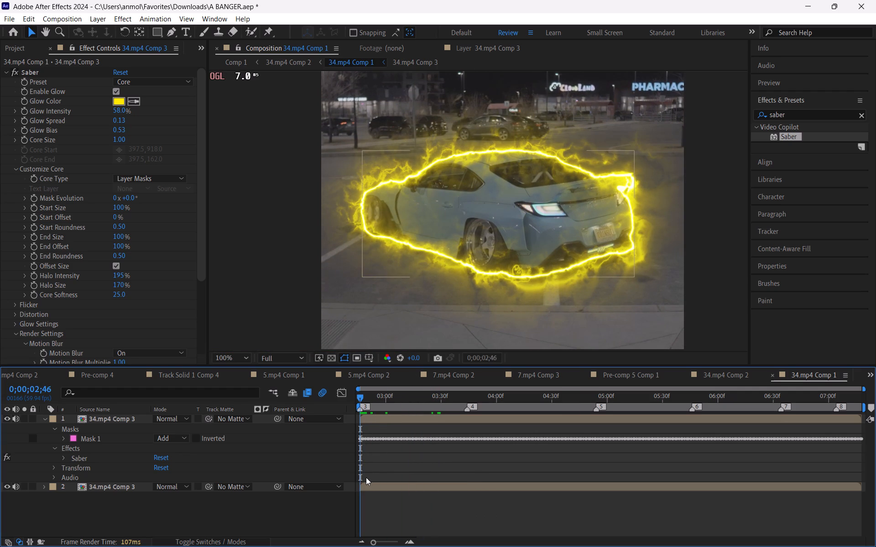
key(space)
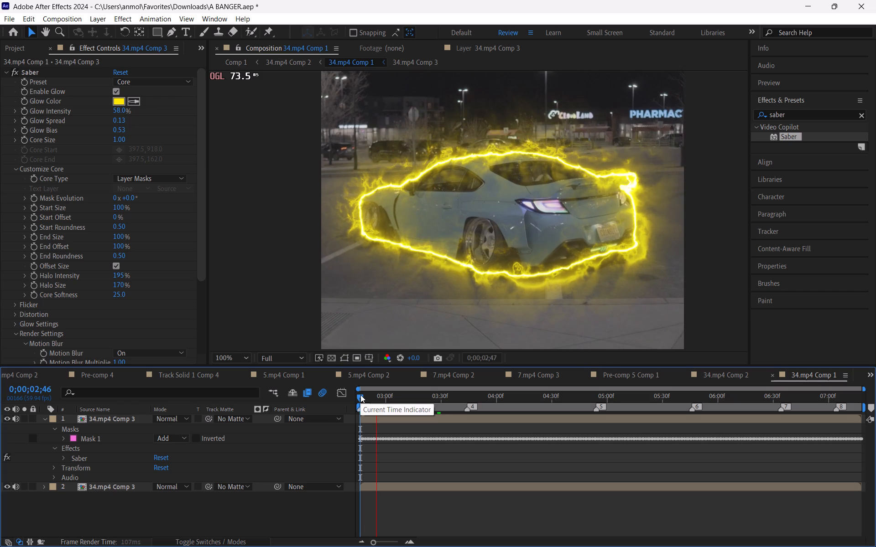
click(360, 395)
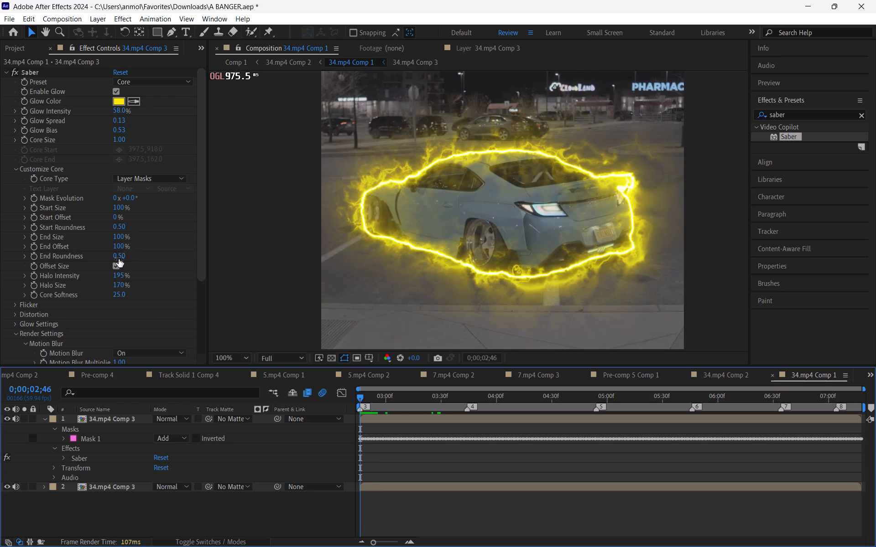
Limit the glow to the car's upper outline by setting Saber's Mask Evolution to -105° and End Offset to 56%.
drag(117, 247, 105, 249)
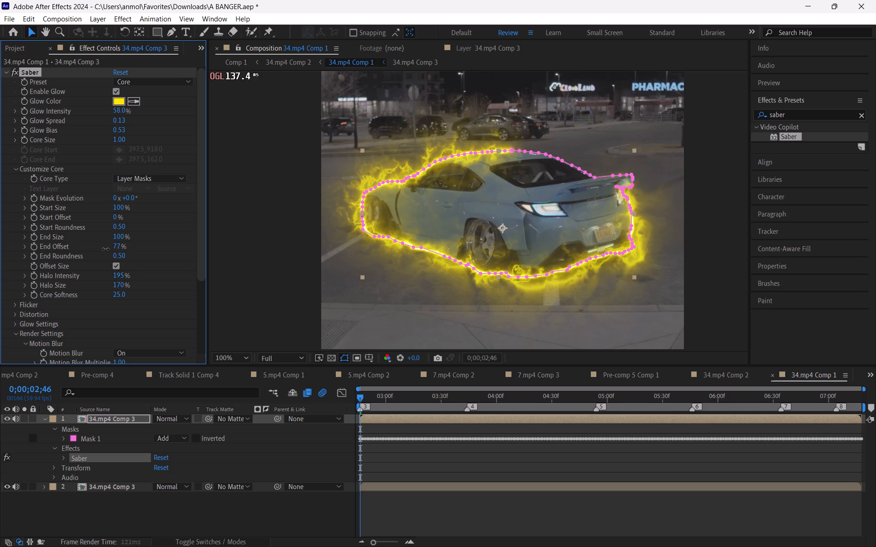
drag(105, 249, 85, 249)
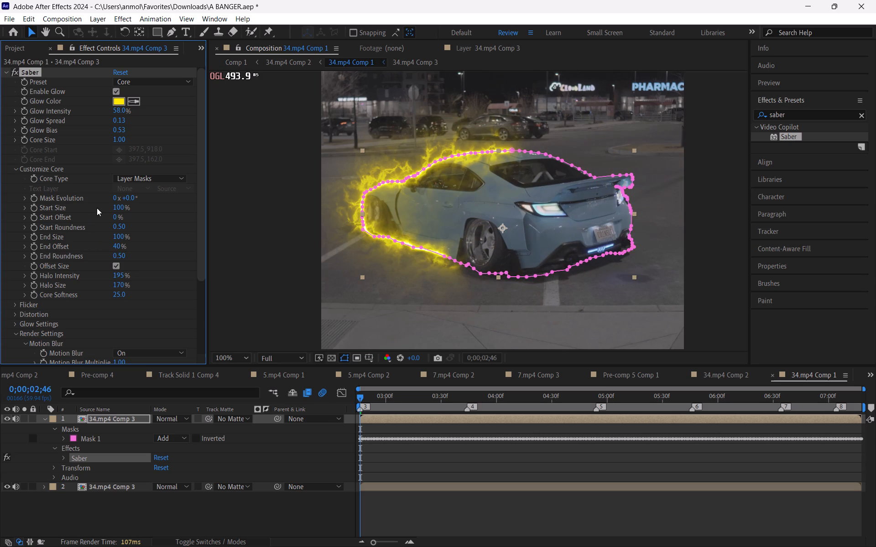
drag(128, 199, 95, 201)
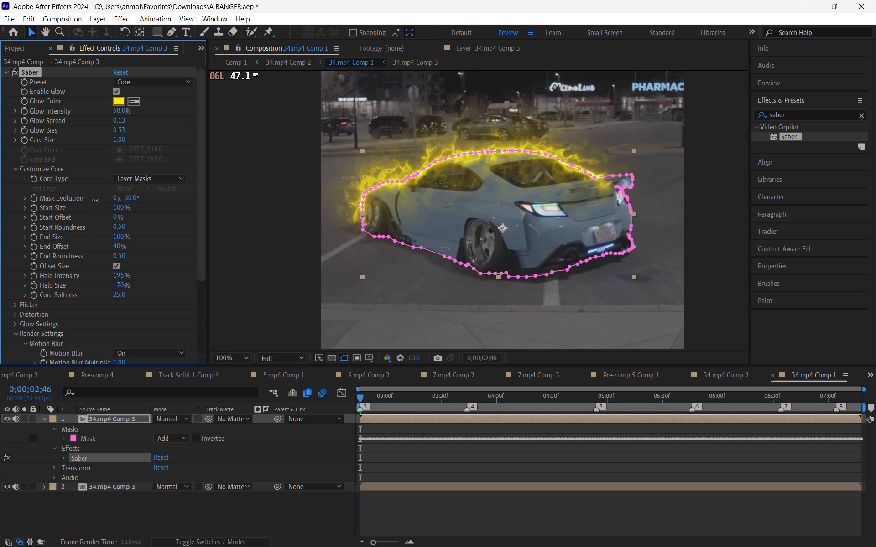
drag(95, 201, 60, 194)
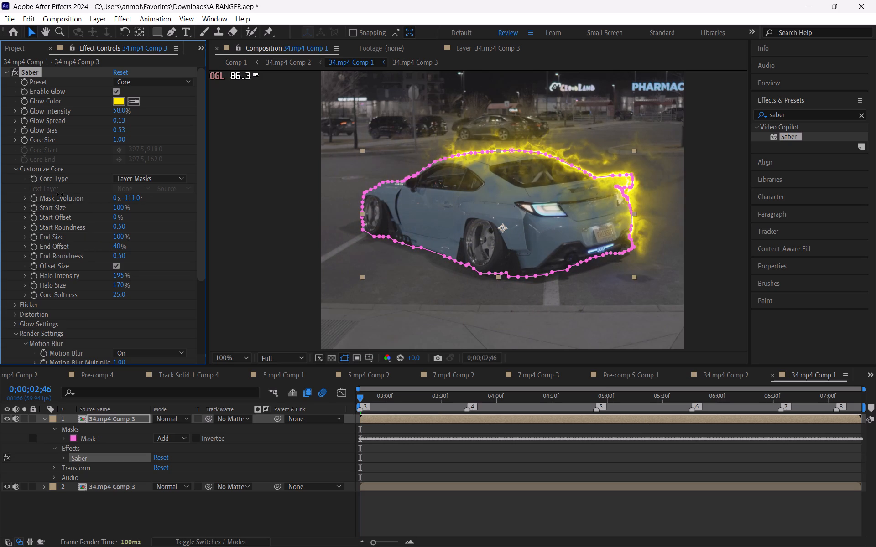
drag(60, 194, 62, 196)
drag(62, 196, 64, 196)
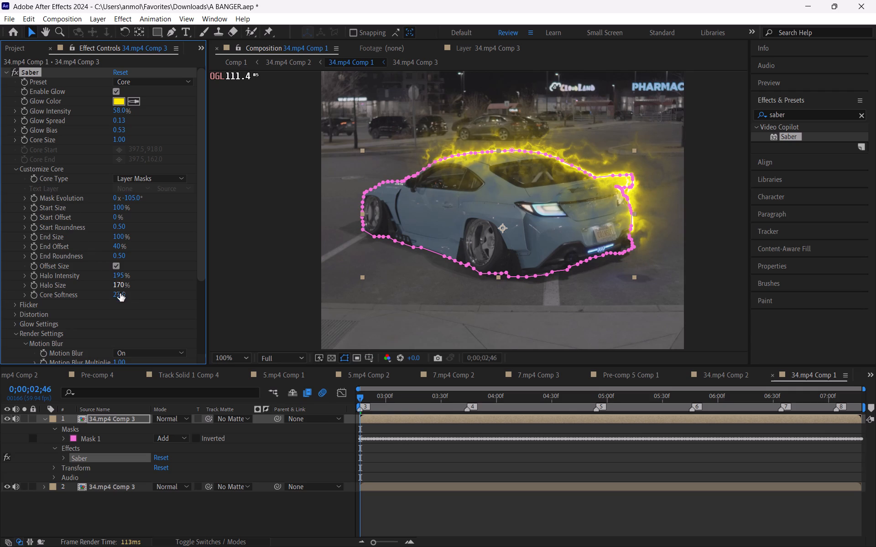
drag(116, 245, 116, 245)
drag(116, 245, 125, 243)
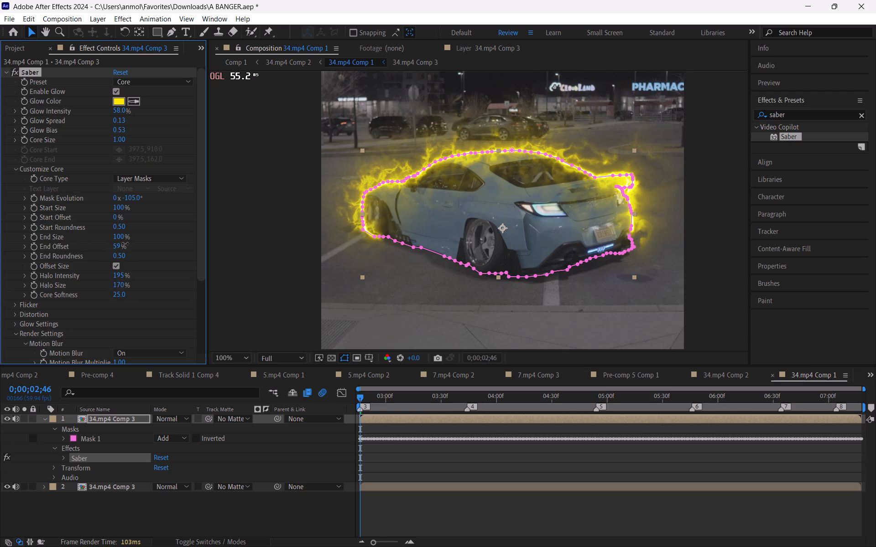
drag(125, 243, 123, 243)
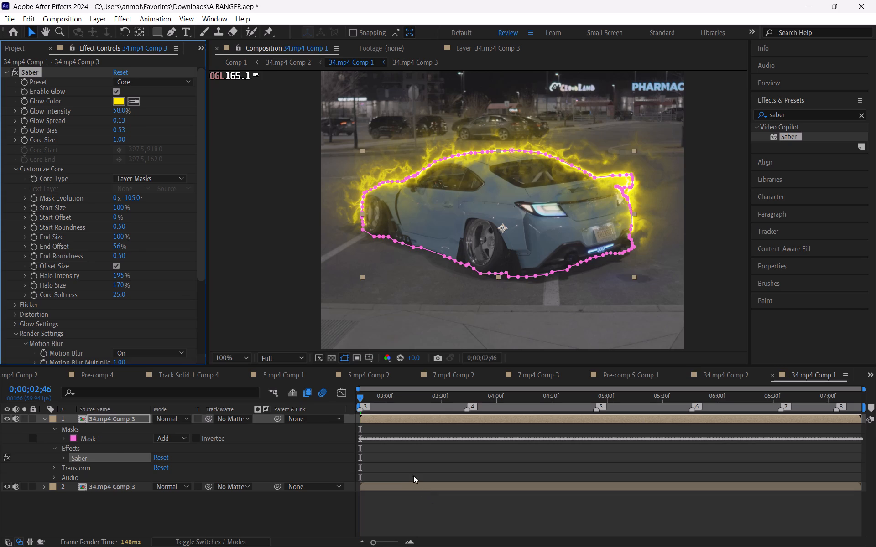
click(413, 475)
Scrub from 0;00;02;46 to about 0;00;05;00 to check how the partial glow follows the car's roofline and rear.
drag(364, 401, 401, 408)
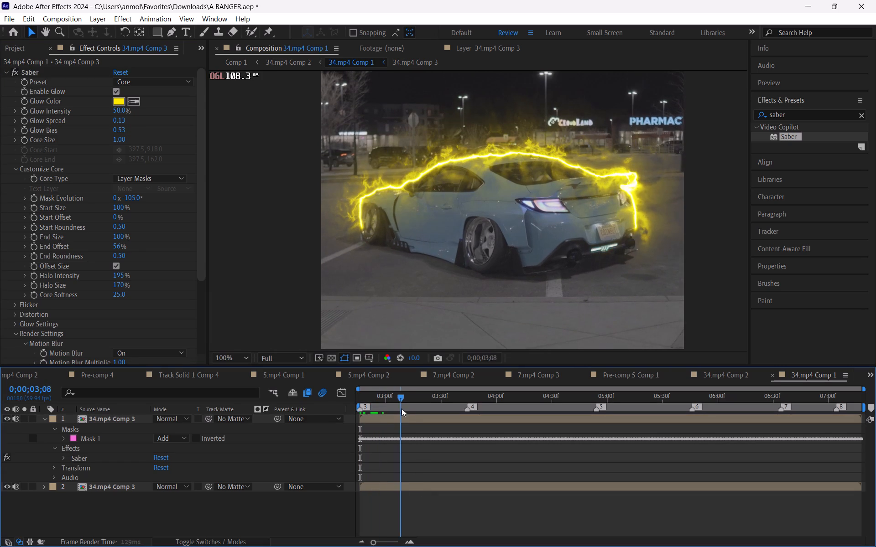
drag(401, 408, 406, 419)
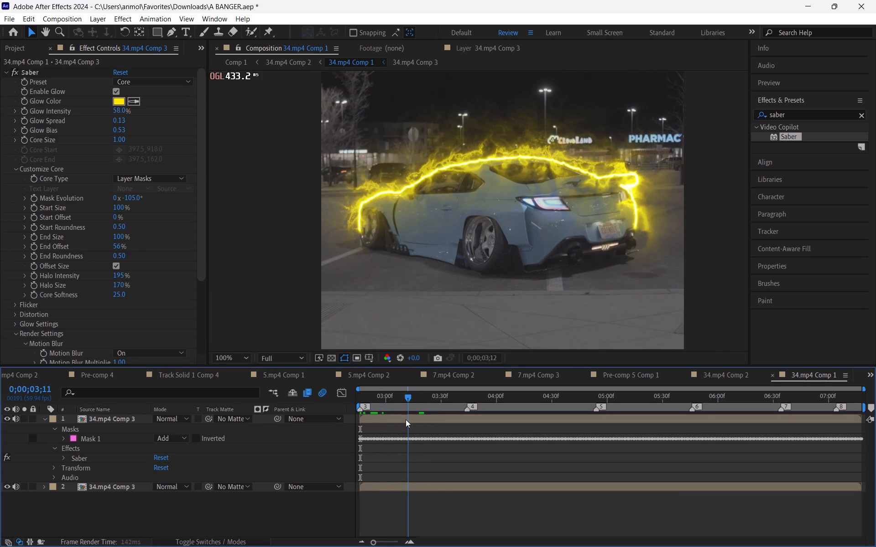
drag(406, 419, 372, 413)
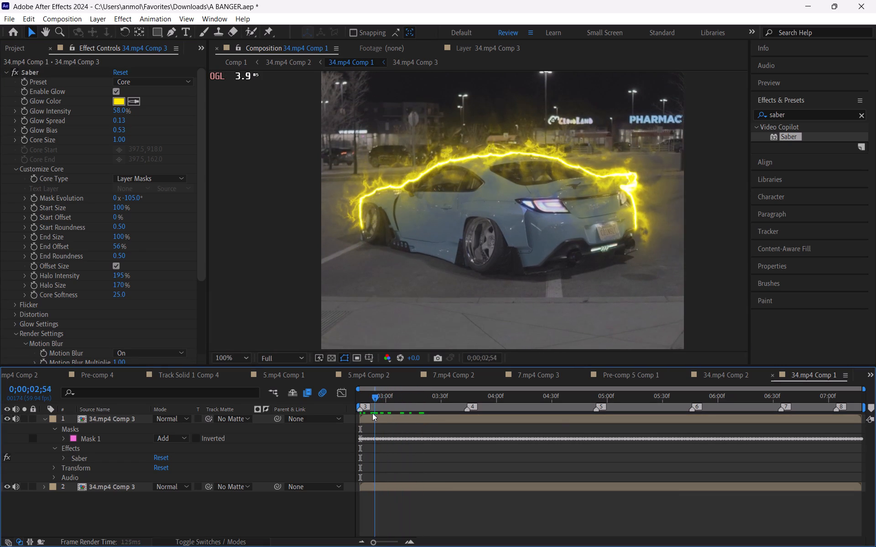
drag(372, 413, 469, 439)
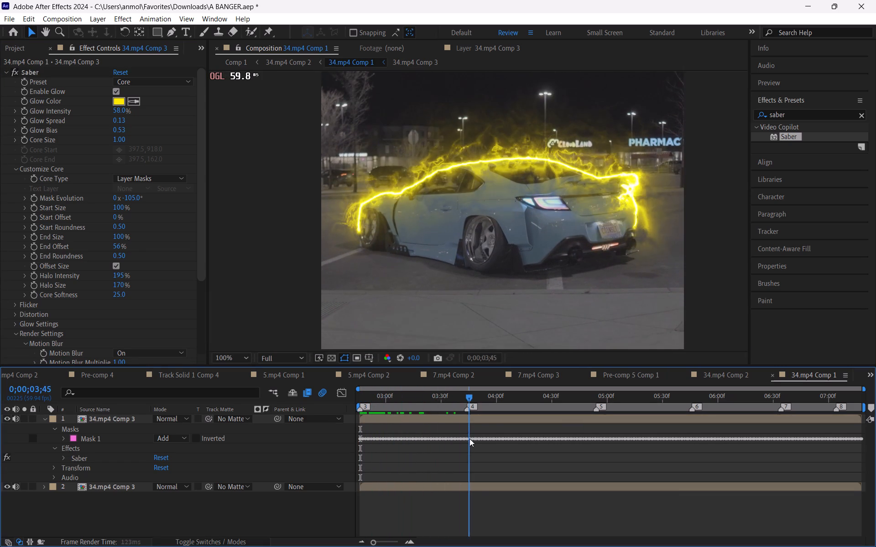
drag(469, 439, 616, 481)
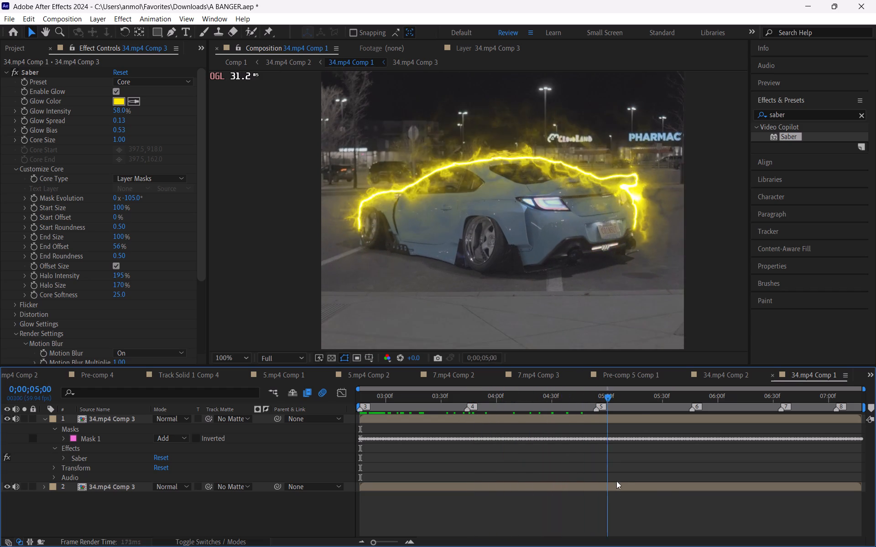
Return to the start of 34.mp4 Comp 1, and in Comp 1 preview the glow from 0;00;02;23 to 0;00;03;08.
drag(616, 481, 344, 435)
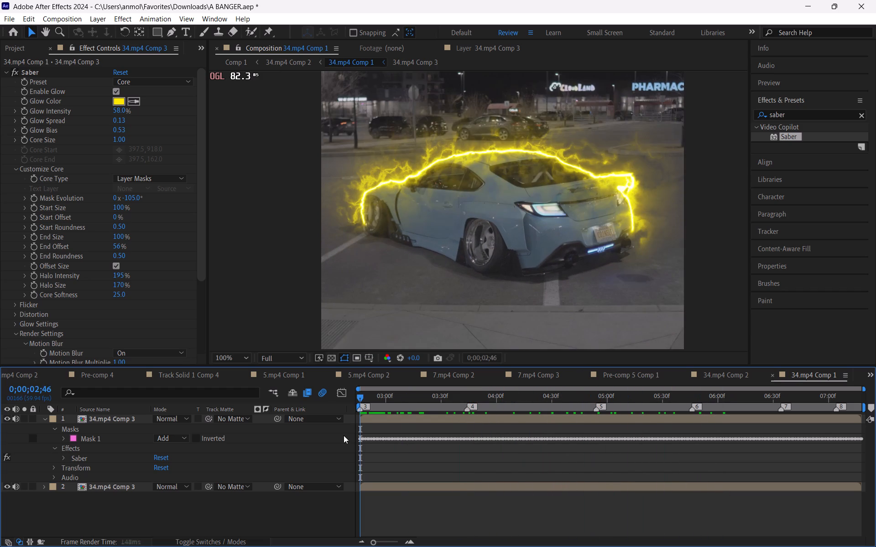
drag(344, 435, 342, 436)
click(403, 467)
click(236, 64)
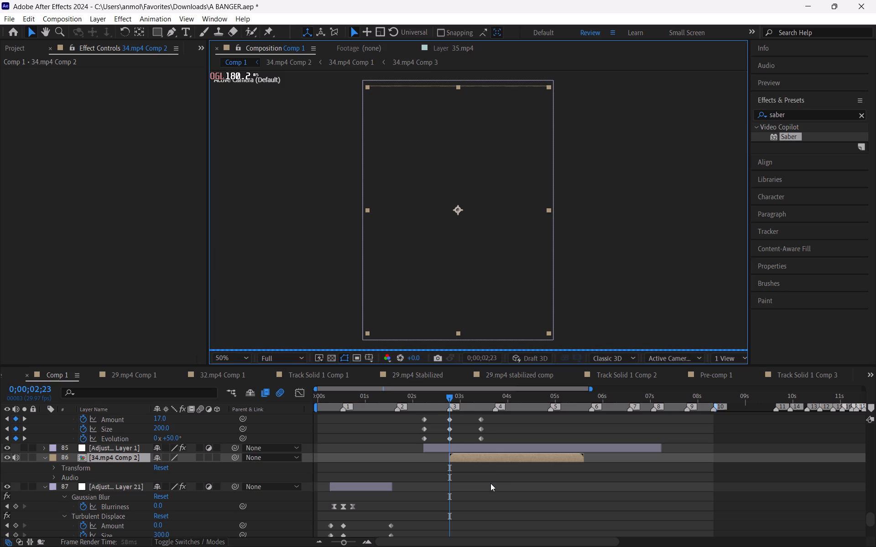
click(490, 483)
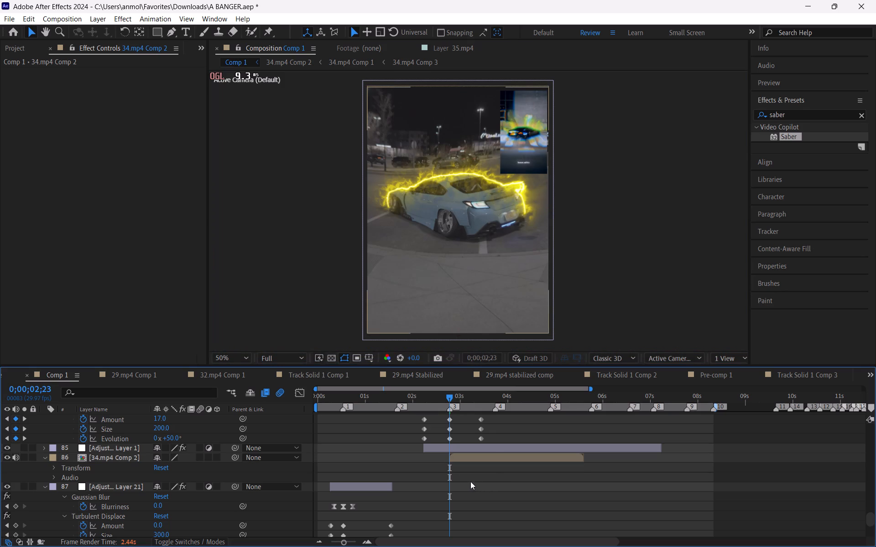
key(space)
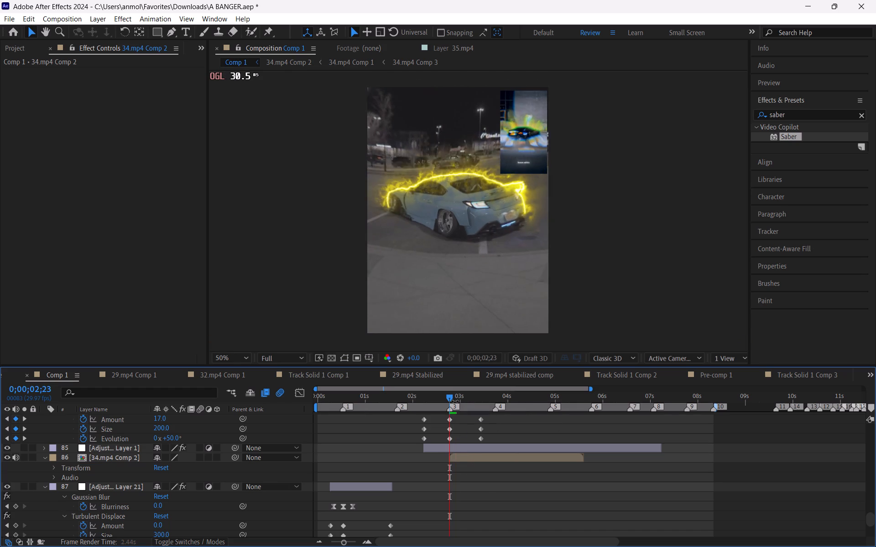
drag(454, 400, 473, 434)
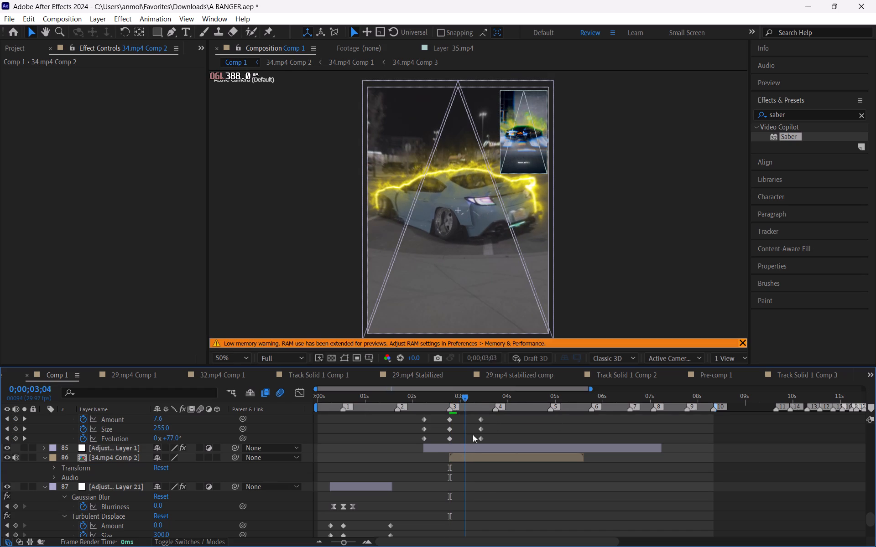
drag(473, 434, 472, 438)
click(489, 502)
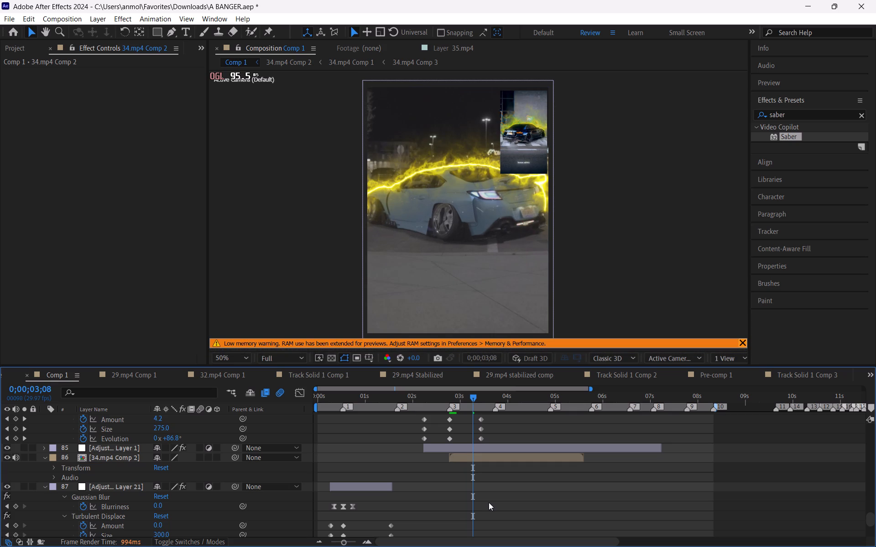
Save the project.
key(ctrl+s)
Compare the glow with the earlier clip in Comp 1, and set Saber's glow color in 34.mp4 Comp 1 to F5FF00.
drag(364, 395, 355, 400)
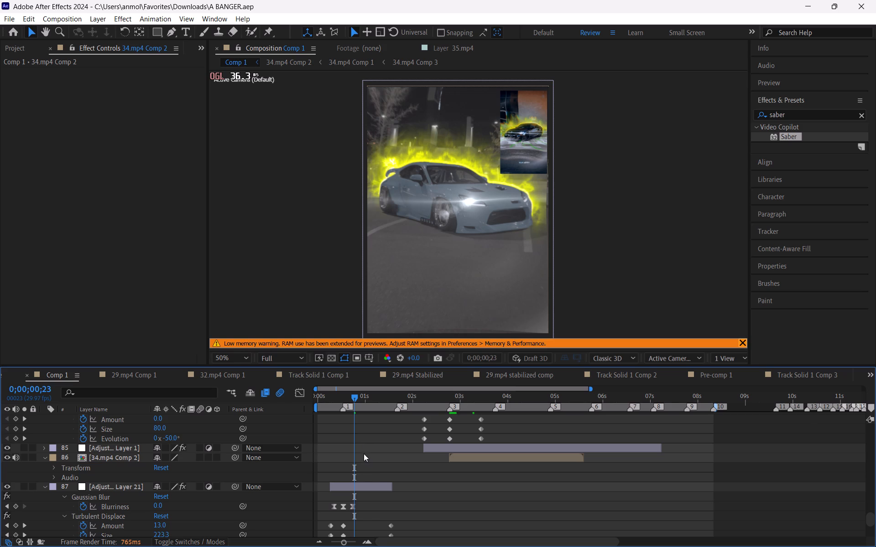
click(461, 397)
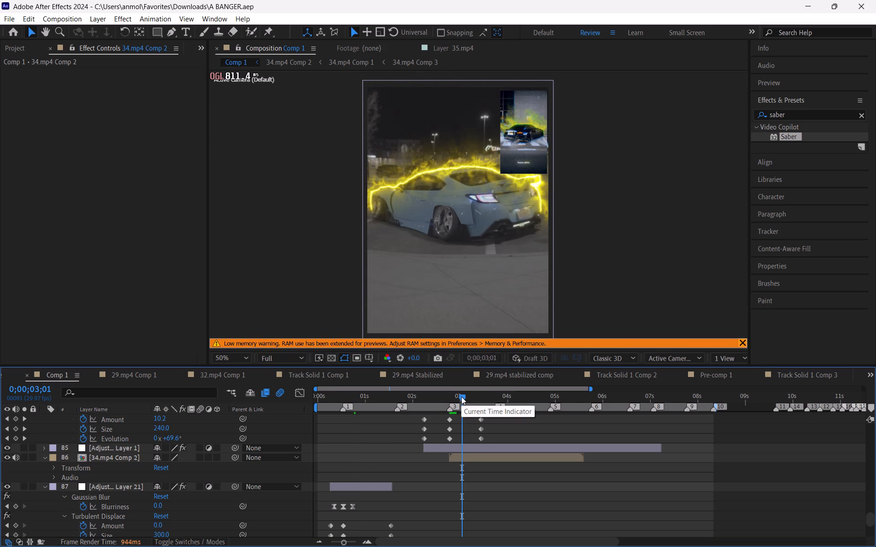
double_click(473, 455)
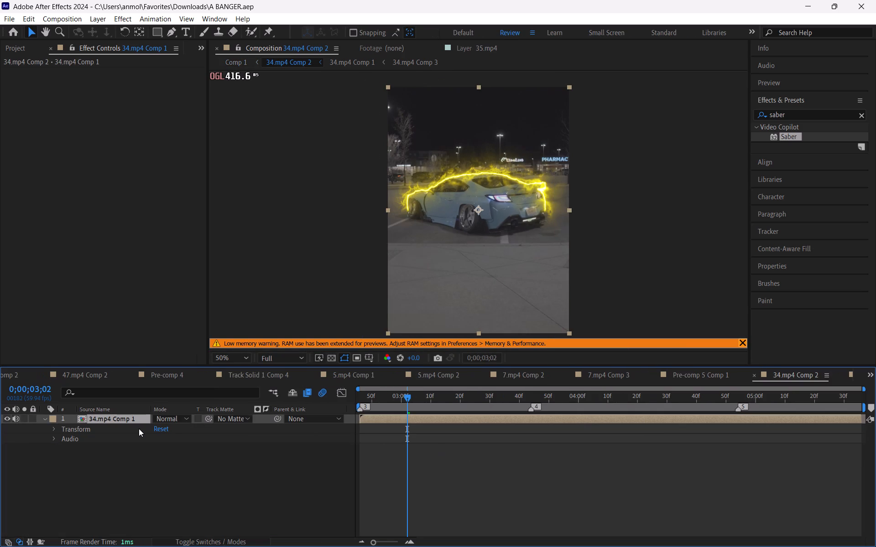
double_click(376, 419)
click(378, 418)
scroll(151, 340, down, 7)
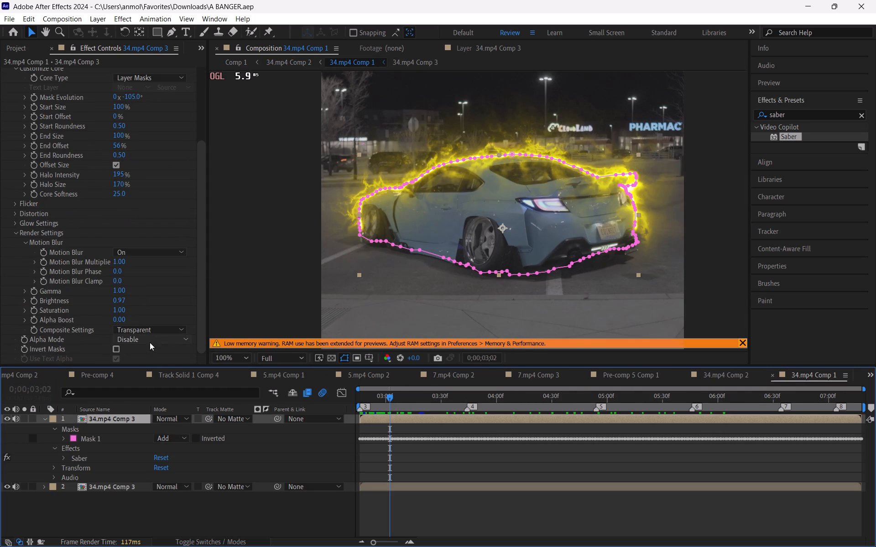
scroll(146, 201, up, 6)
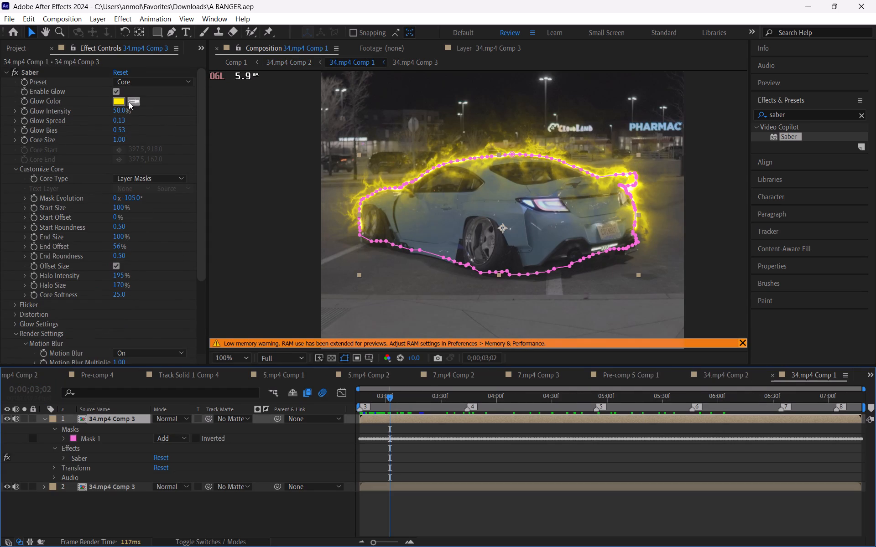
click(121, 100)
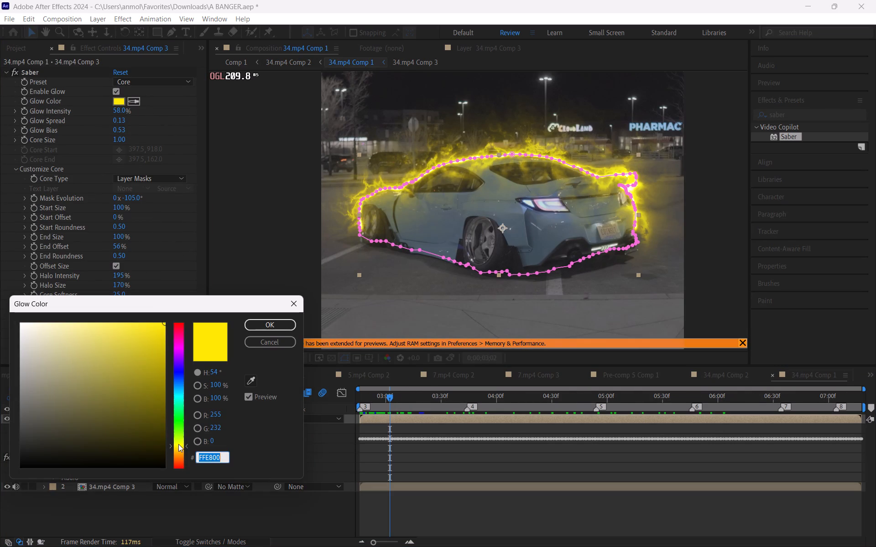
drag(179, 446, 178, 446)
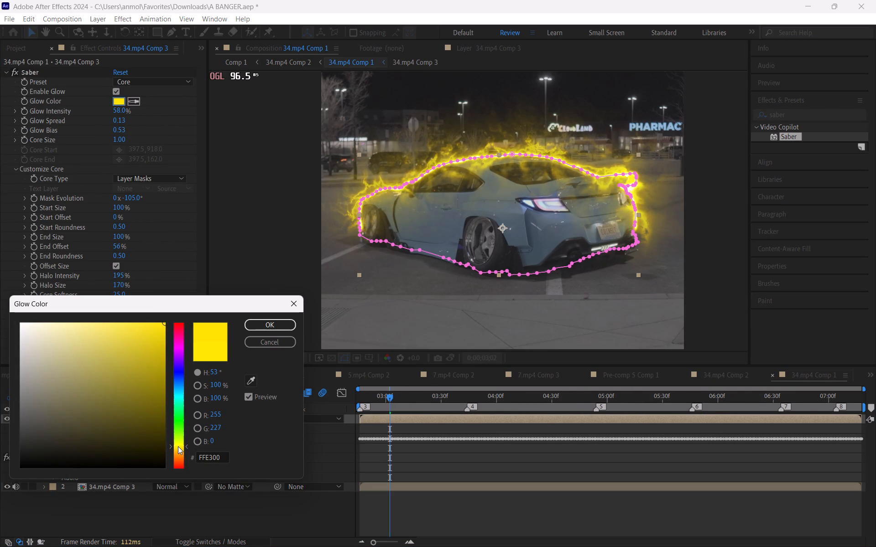
drag(178, 446, 177, 444)
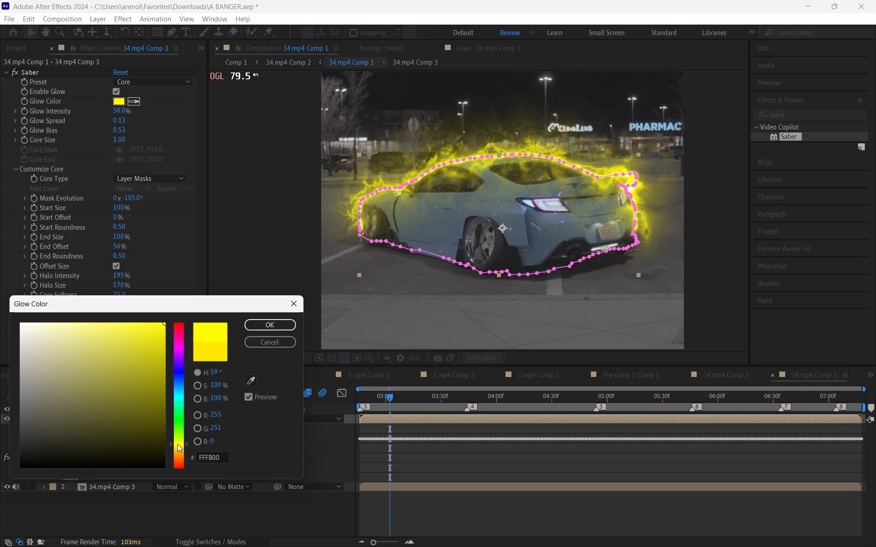
drag(177, 444, 179, 442)
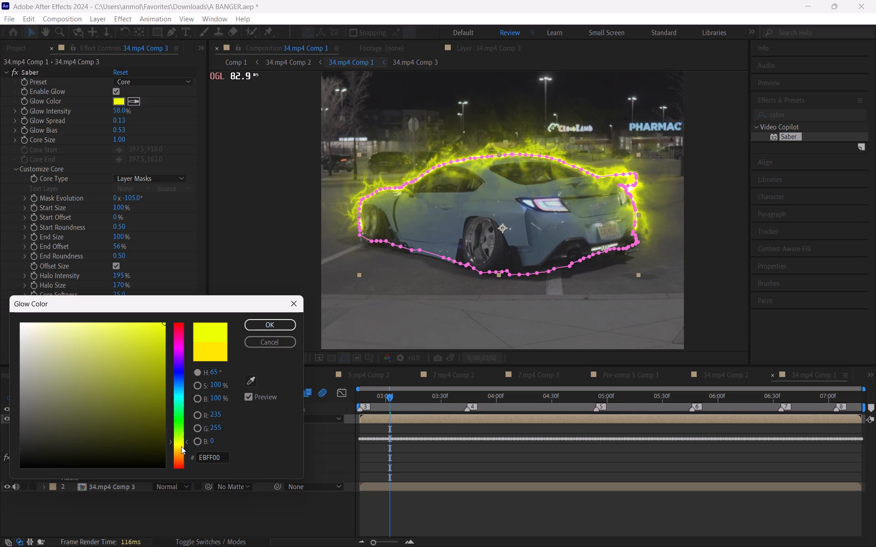
click(180, 445)
click(274, 325)
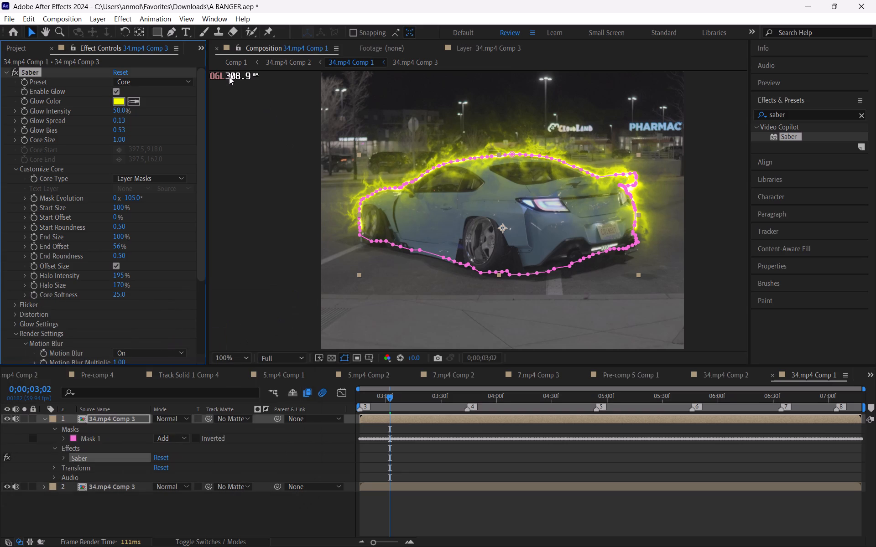
In Comp 1, compare the recolored glow at 0;00;03;11 and 0;00;02;25 with the earlier car clip's glow at 0;00;01;01.
click(232, 65)
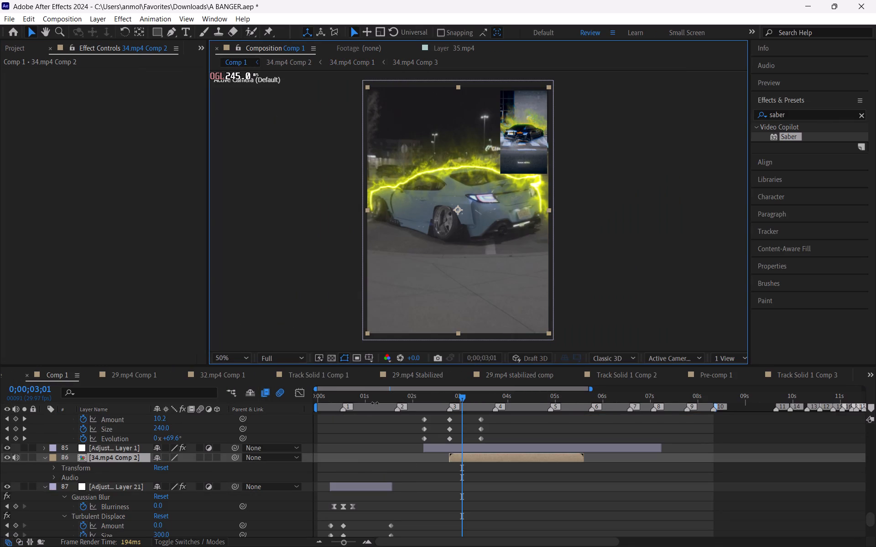
click(366, 398)
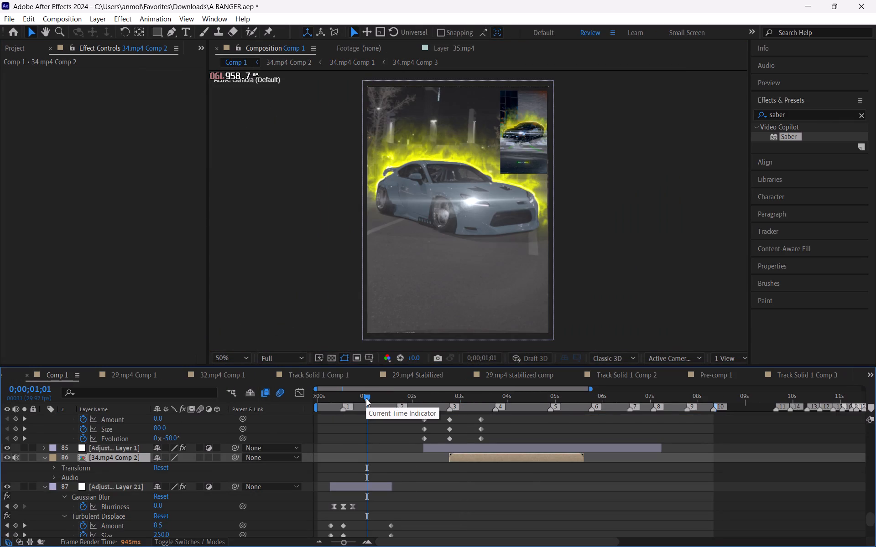
click(395, 482)
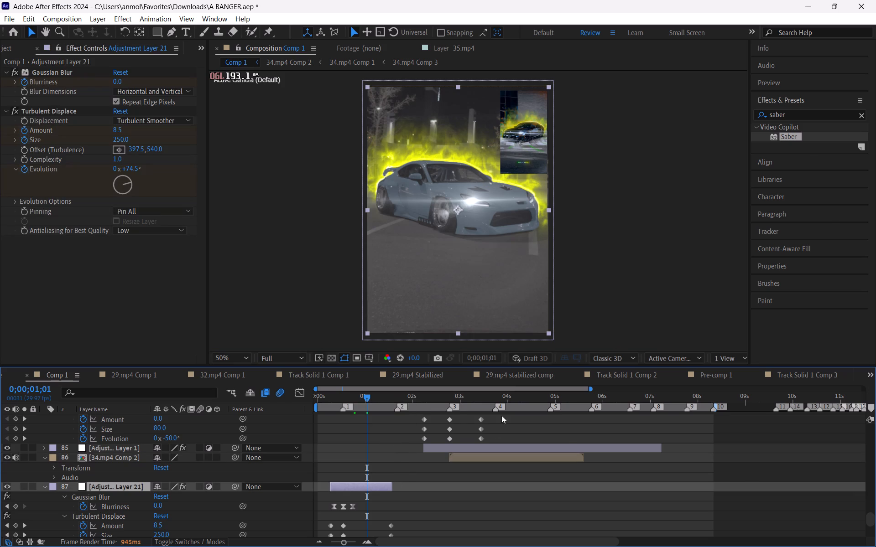
click(478, 394)
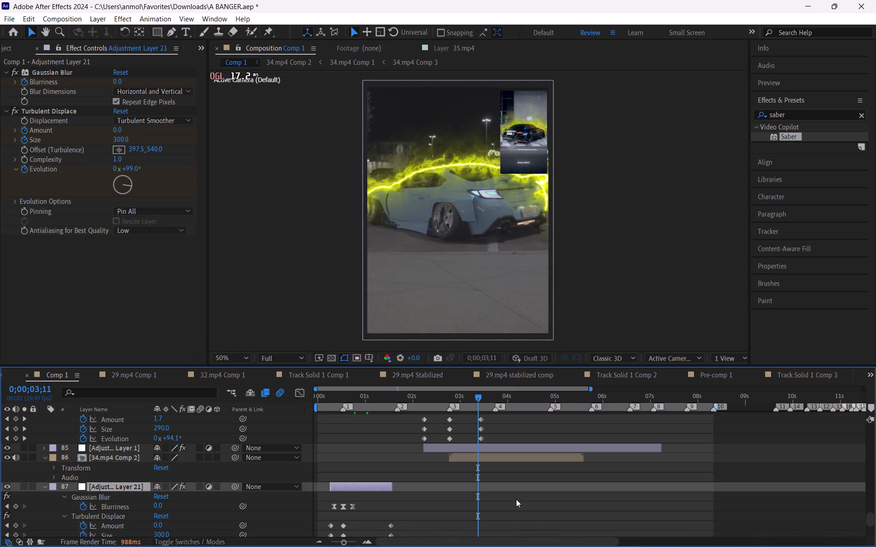
click(453, 397)
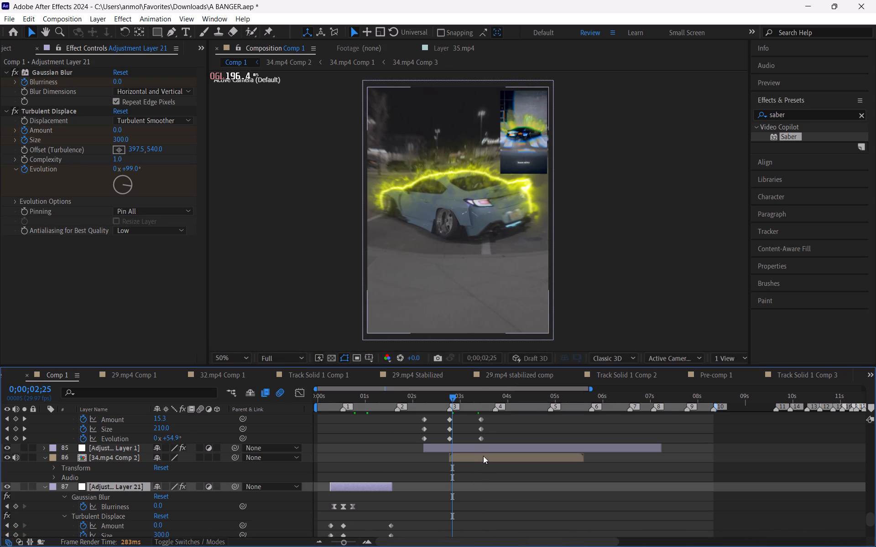
click(487, 474)
Save the project and close the application.
key(ctrl+s)
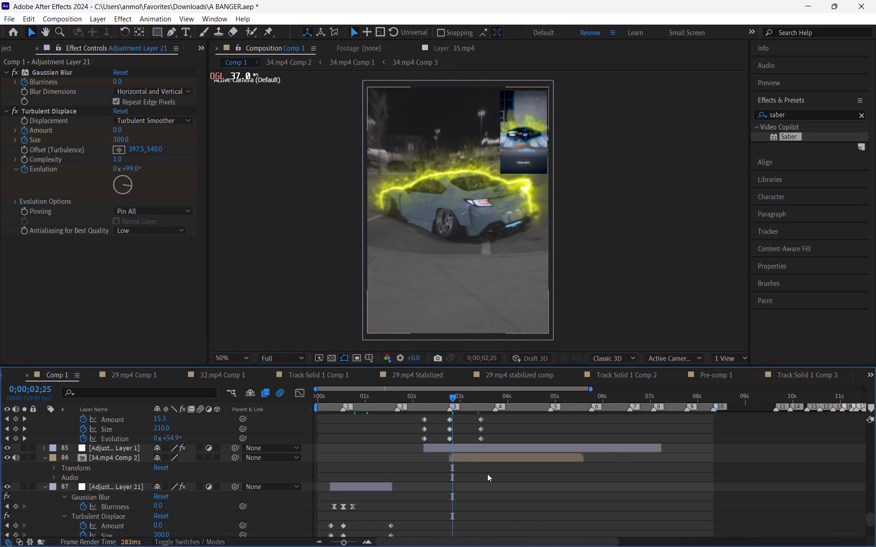
click(870, 1)
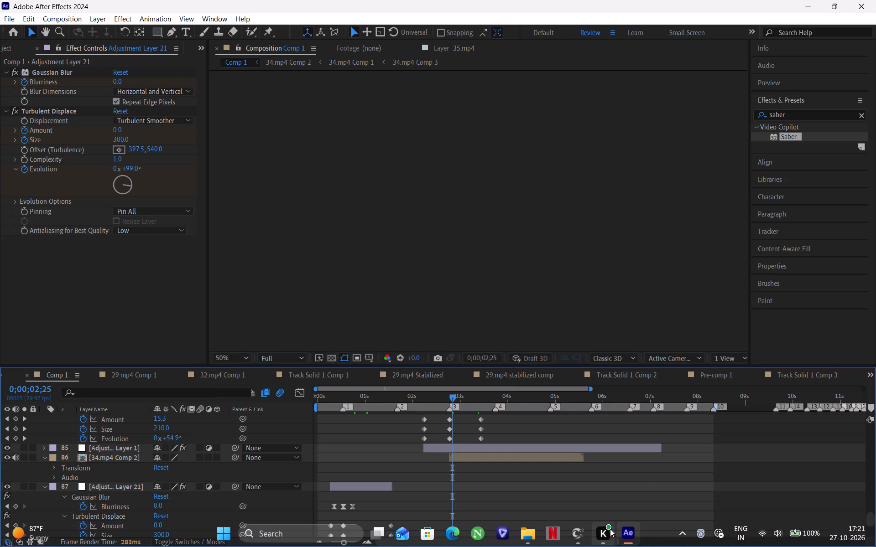